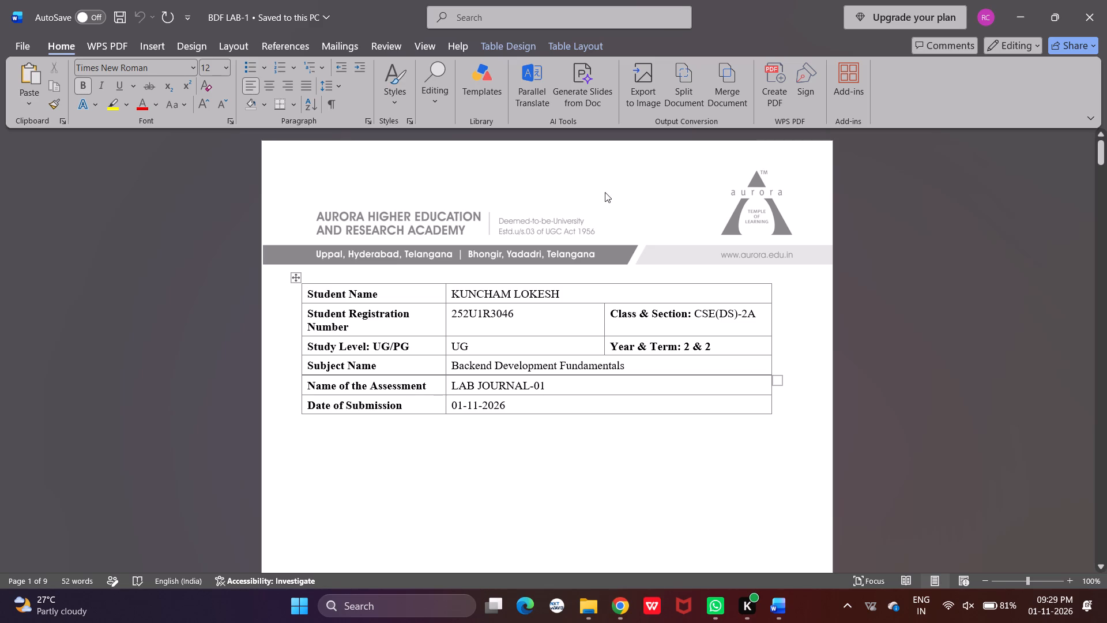
Replace the existing entry in the Student Name row of the cover-page table with the new student's name.
{"action": "left_click", "coordinate": [563, 289]}
{"action": "key", "text": "BackSpace"}
{"action": "key", "text": "BackSpace"}
{"action": "key", "text": "BackSpace"}
{"action": "key", "text": "BackSpace"}
{"action": "key", "text": "BackSpace"}
{"action": "key", "text": "BackSpace"}
{"action": "key", "text": "BackSpace"}
{"action": "key", "text": "BackSpace"}
{"action": "key", "text": "BackSpace"}
{"action": "key", "text": "BackSpace"}
{"action": "key", "text": "BackSpace"}
{"action": "key", "text": "BackSpace"}
{"action": "key", "text": "BackSpace"}
{"action": "key", "text": "BackSpace"}
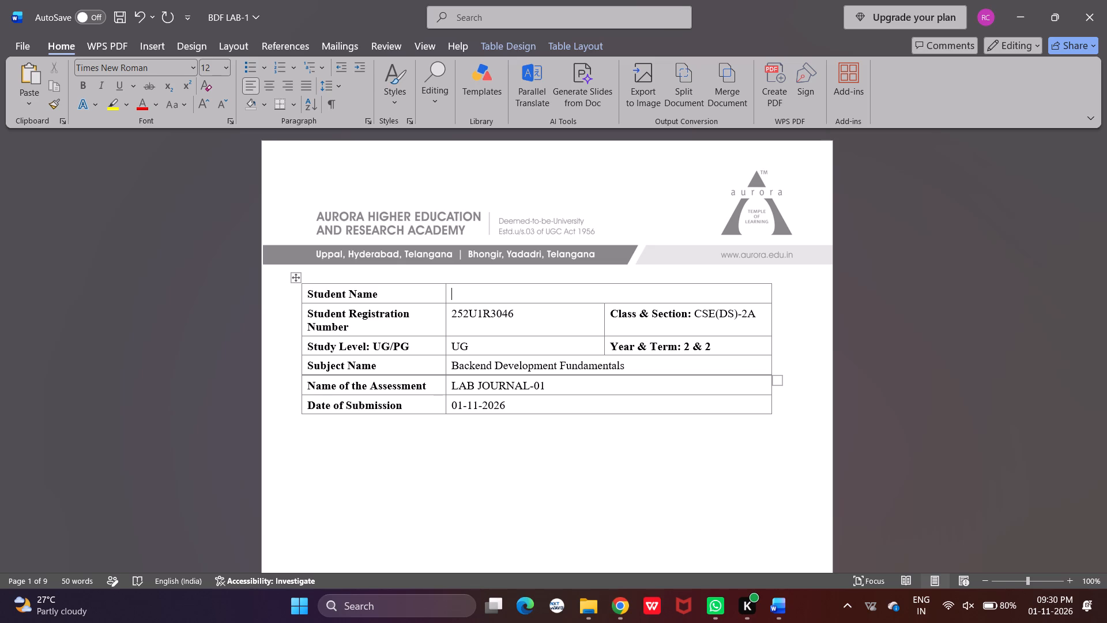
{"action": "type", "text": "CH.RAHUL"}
Replace the last four digits of the Student Registration Number with those of the new student's number.
{"action": "left_click", "coordinate": [525, 322]}
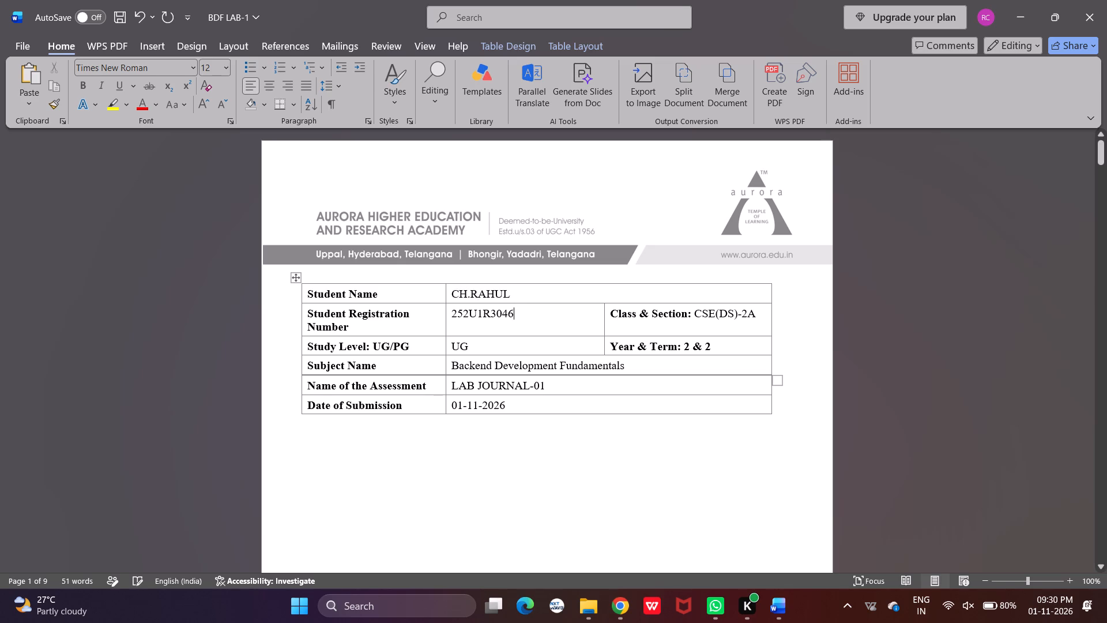
{"action": "key", "text": "BackSpace"}
{"action": "key", "text": "BackSpace"}
{"action": "key", "text": "BackSpace"}
{"action": "key", "text": "BackSpace"}
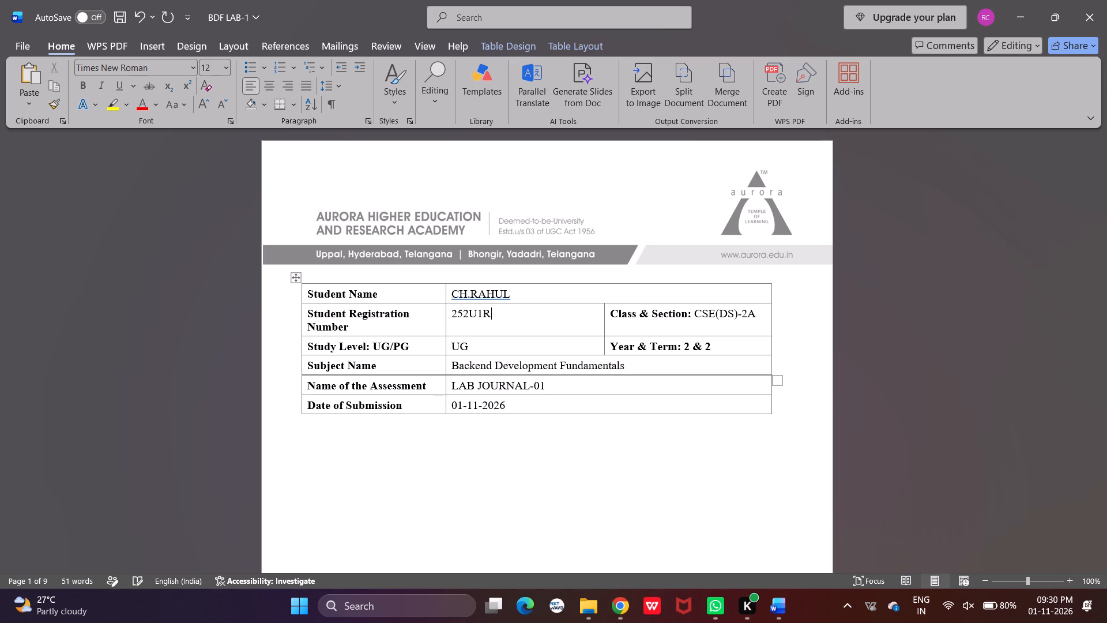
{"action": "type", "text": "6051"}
Change the Class & Section entry in the cover-page table to AIML-2A.
{"action": "left_click", "coordinate": [759, 310]}
{"action": "key", "text": "BackSpace"}
{"action": "key", "text": "BackSpace"}
{"action": "key", "text": "BackSpace"}
{"action": "key", "text": "BackSpace"}
{"action": "key", "text": "BackSpace"}
{"action": "key", "text": "BackSpace"}
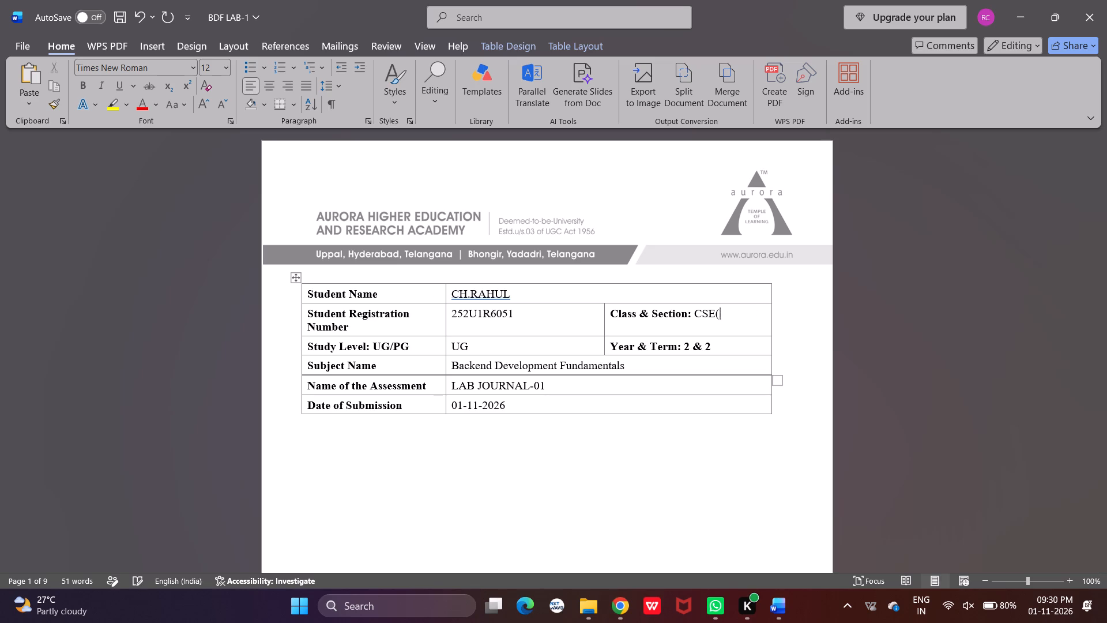
{"action": "key", "text": "BackSpace"}
{"action": "key", "text": "BackSpace"}
{"action": "key", "text": "BackSpace"}
{"action": "key", "text": "BackSpace"}
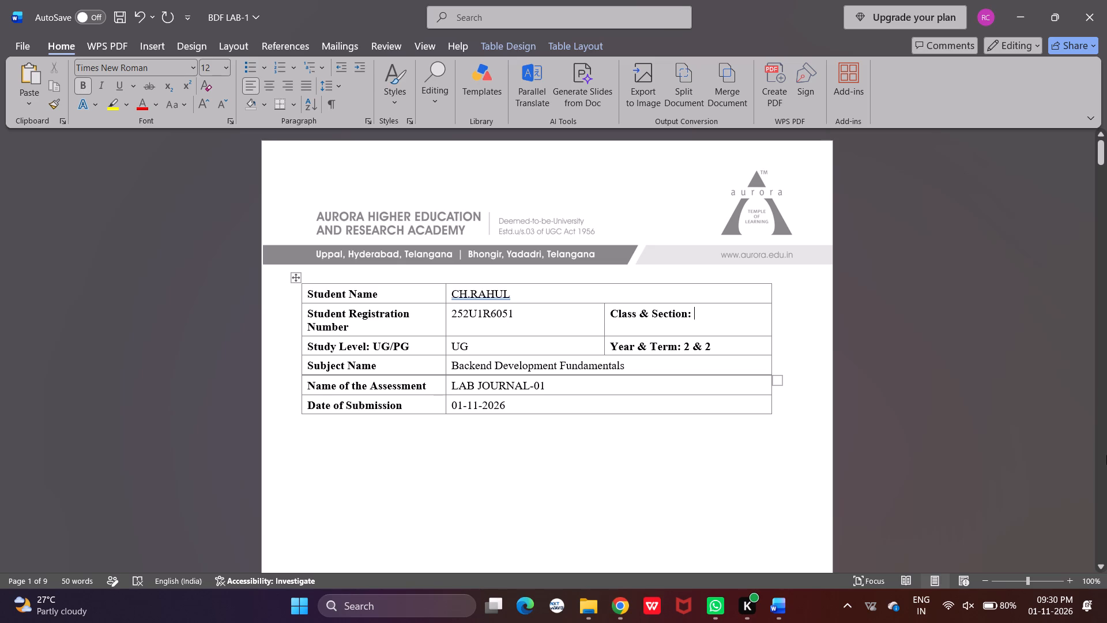
{"action": "type", "text": "AIML"}
{"action": "key", "text": "minus"}
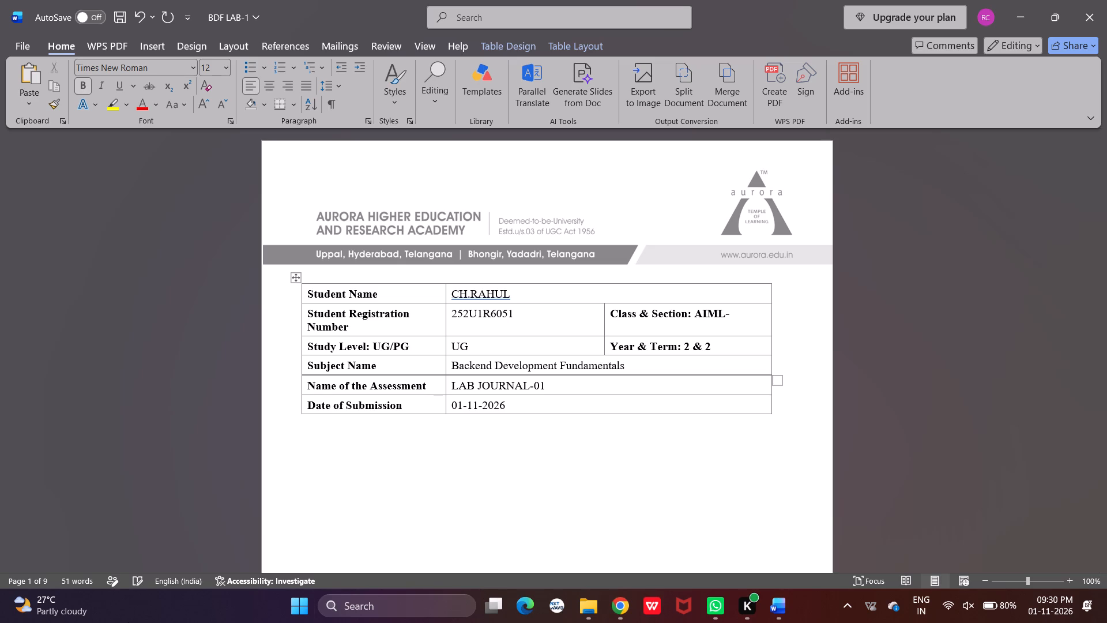
{"action": "type", "text": "2A"}
Examine the "Date after 100 Days from Today" section on page 2 of the lab journal.
{"action": "scroll", "coordinate": [543, 364], "scroll_direction": "down", "scroll_amount": 17}
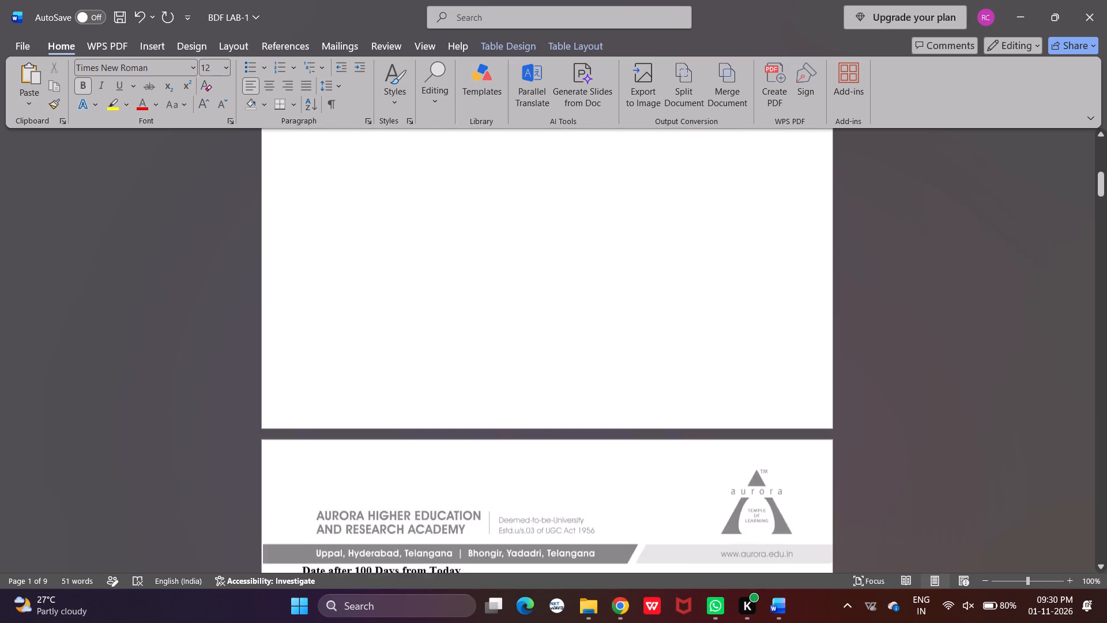
{"action": "scroll", "coordinate": [535, 354], "scroll_direction": "down", "scroll_amount": 7}
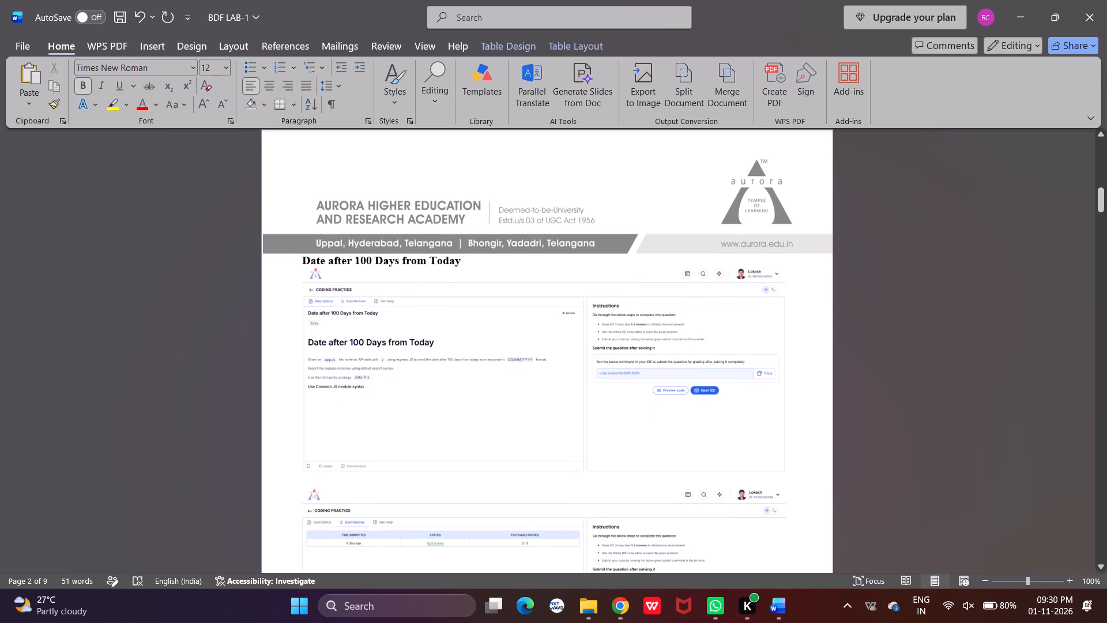
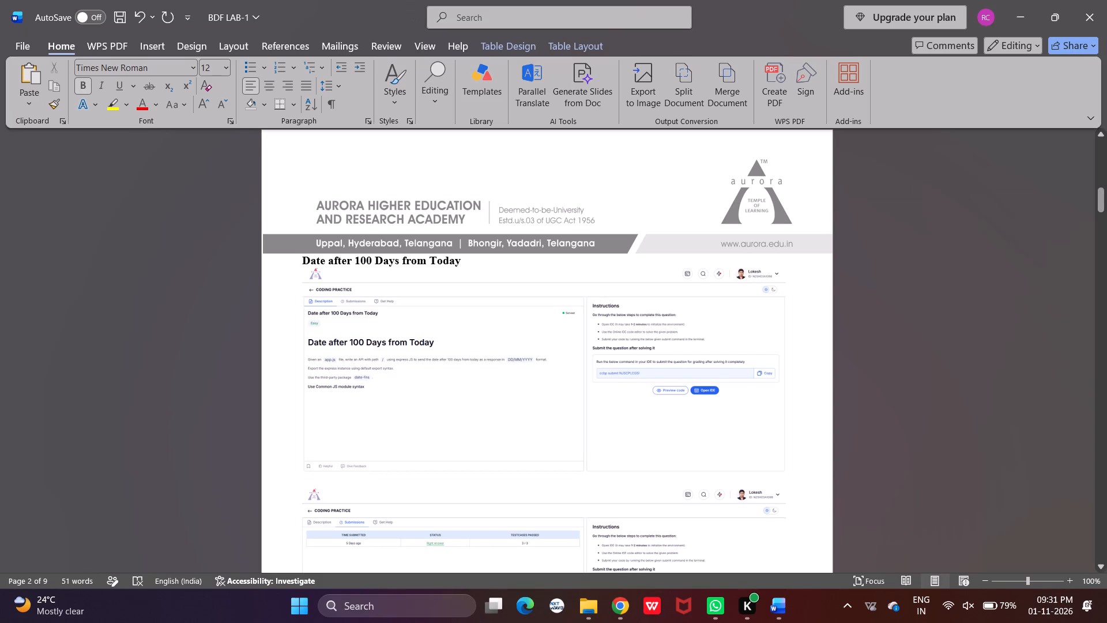
Draw a rectangle about 0.48 cm high and 1.85 cm wide over the profile badge in the first "Date after 100 Days from Today" screenshot.
{"action": "scroll", "coordinate": [609, 301], "scroll_direction": "up", "scroll_amount": 1}
{"action": "scroll", "coordinate": [609, 303], "scroll_direction": "up", "scroll_amount": 5, "text": "ctrl"}
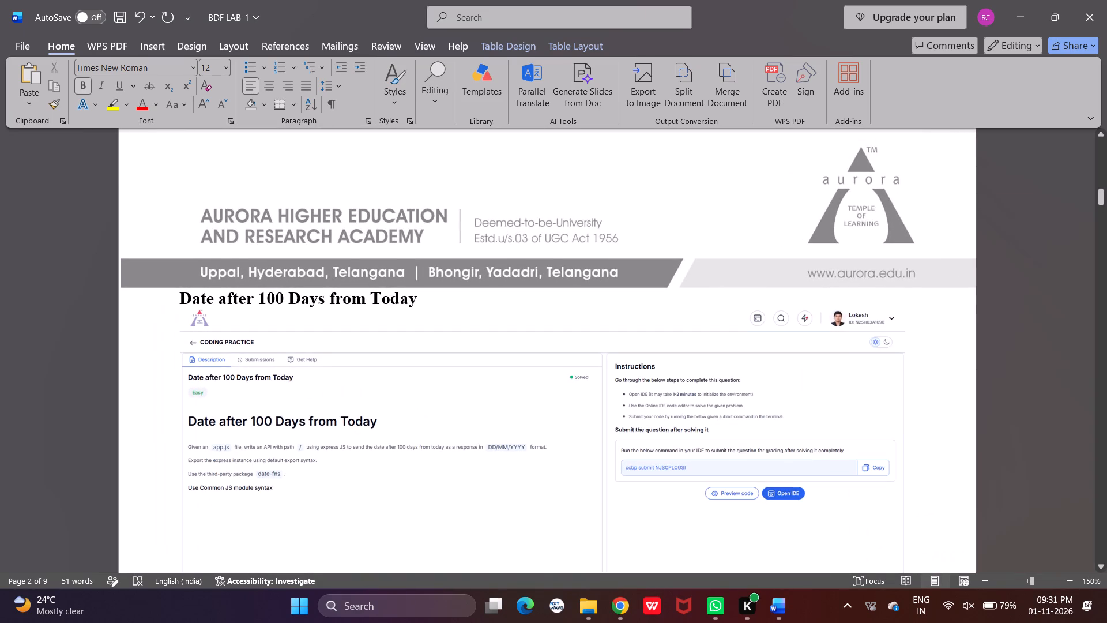
{"action": "scroll", "coordinate": [699, 328], "scroll_direction": "up", "scroll_amount": 18}
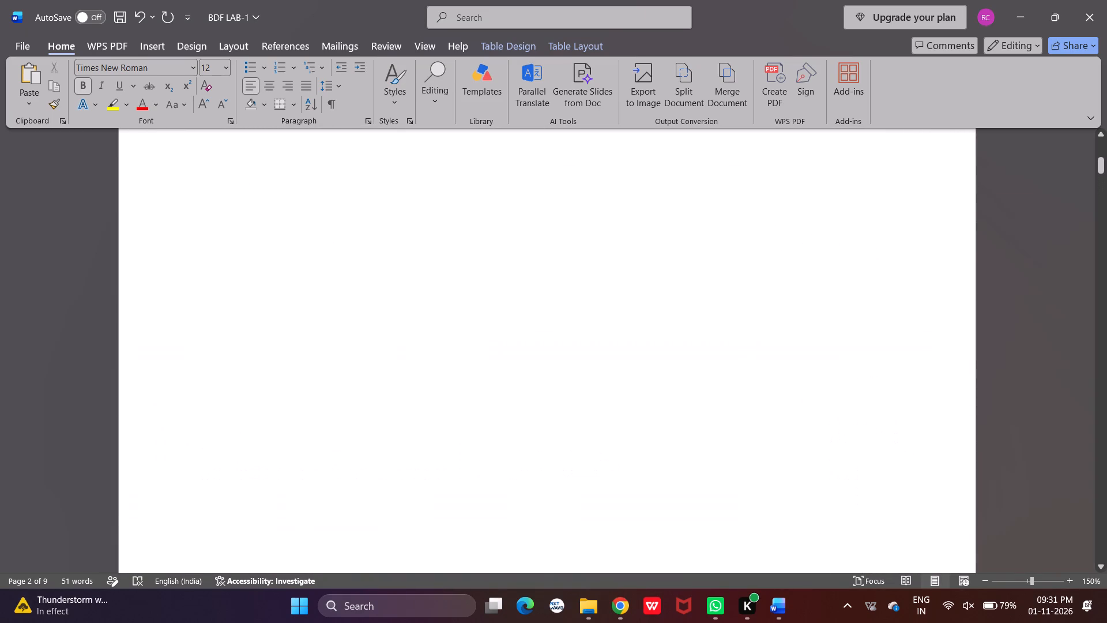
{"action": "scroll", "coordinate": [705, 327], "scroll_direction": "up", "scroll_amount": 6}
{"action": "scroll", "coordinate": [705, 327], "scroll_direction": "down", "scroll_amount": 20}
{"action": "scroll", "coordinate": [705, 327], "scroll_direction": "down", "scroll_amount": 4}
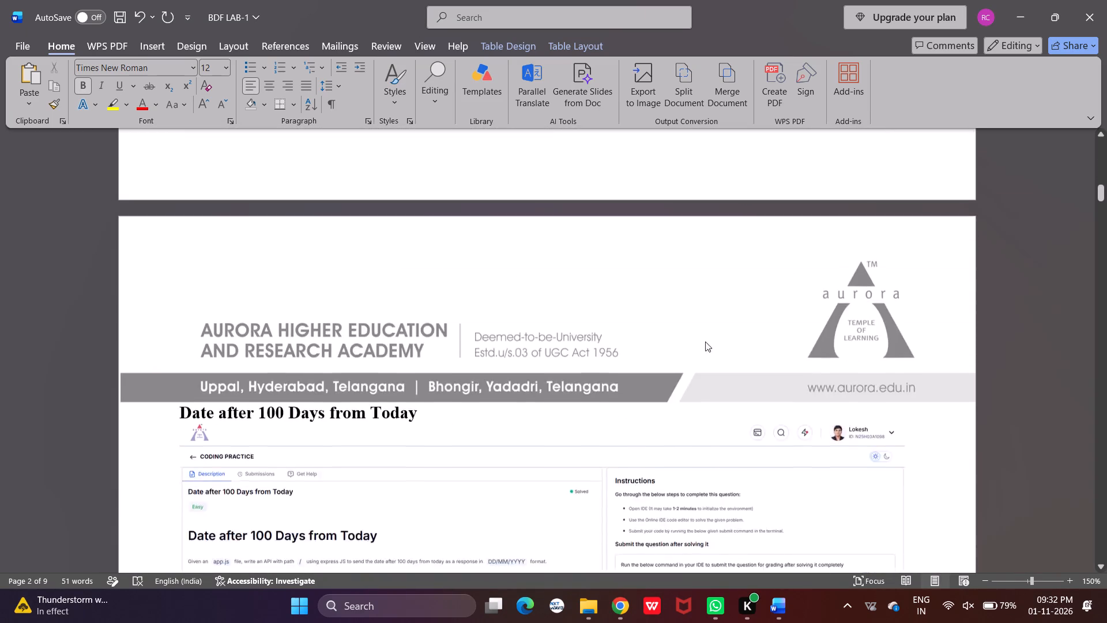
{"action": "scroll", "coordinate": [705, 341], "scroll_direction": "down", "scroll_amount": 2}
{"action": "scroll", "coordinate": [911, 401], "scroll_direction": "down", "scroll_amount": 3, "text": "ctrl"}
{"action": "scroll", "coordinate": [911, 401], "scroll_direction": "up", "scroll_amount": 6, "text": "ctrl"}
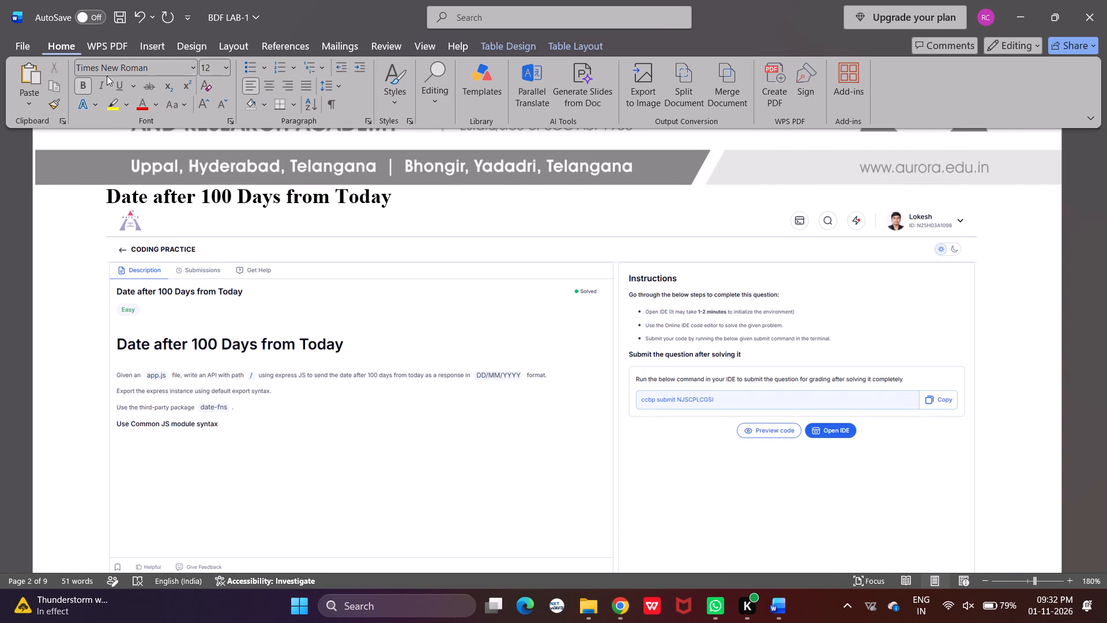
{"action": "left_click", "coordinate": [162, 48]}
{"action": "left_click", "coordinate": [184, 82]}
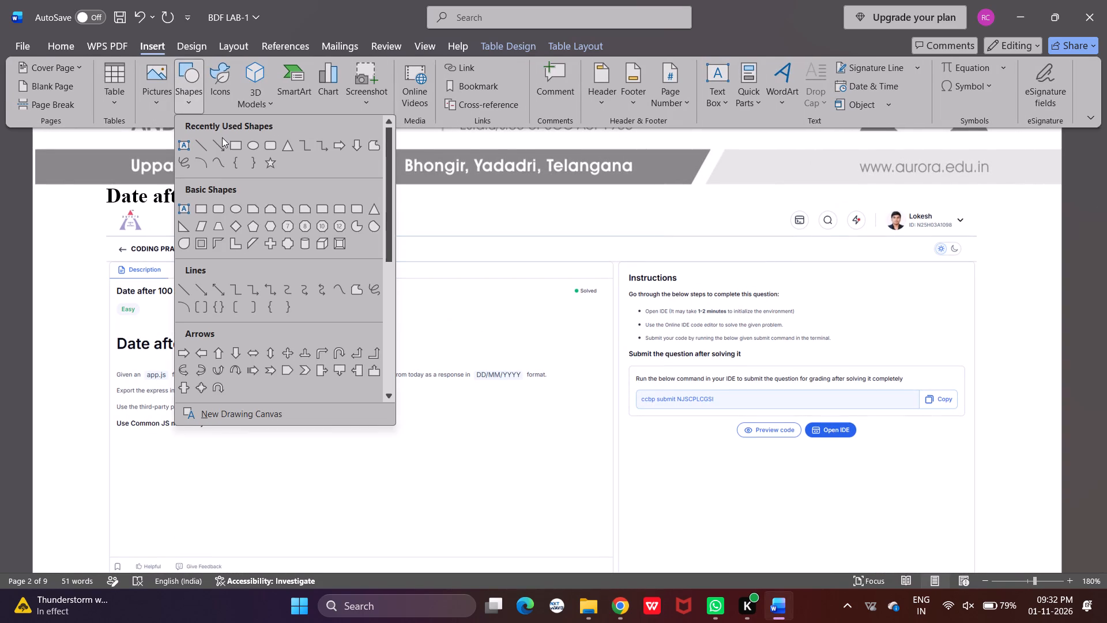
{"action": "left_click", "coordinate": [227, 142]}
{"action": "left_click", "coordinate": [193, 89]}
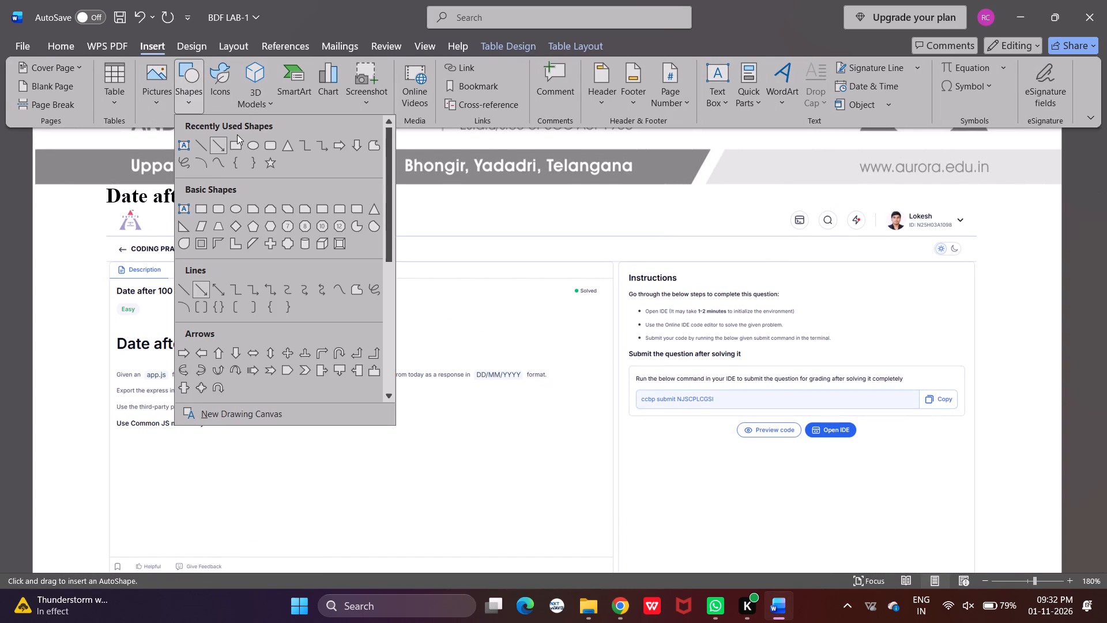
{"action": "left_click", "coordinate": [237, 137]}
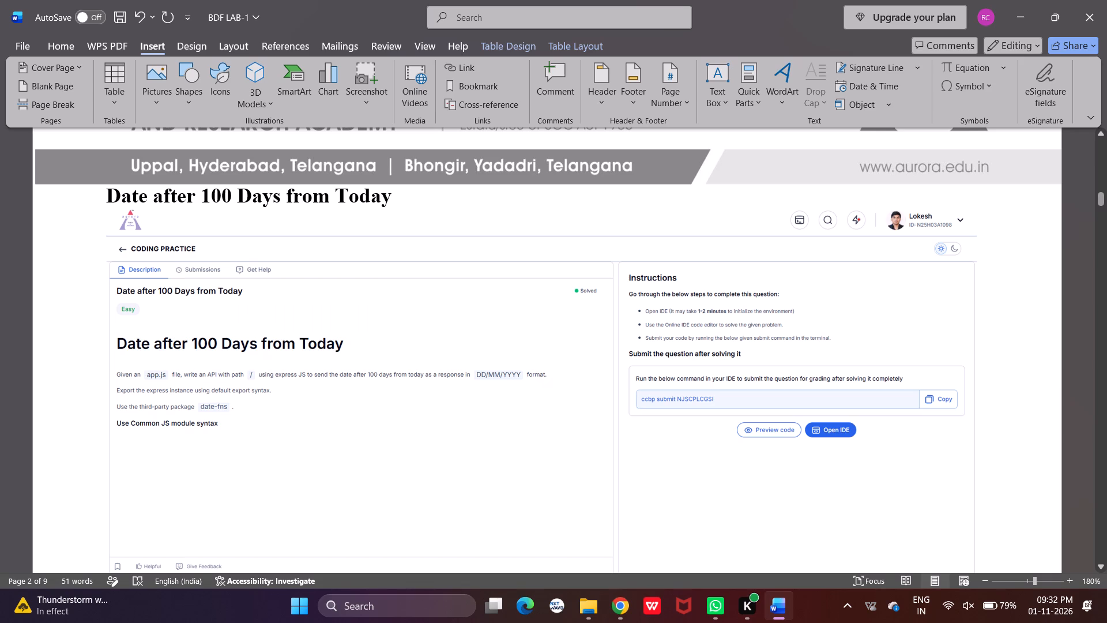
{"action": "left_click_drag", "start_coordinate": [882, 209], "coordinate": [972, 233]}
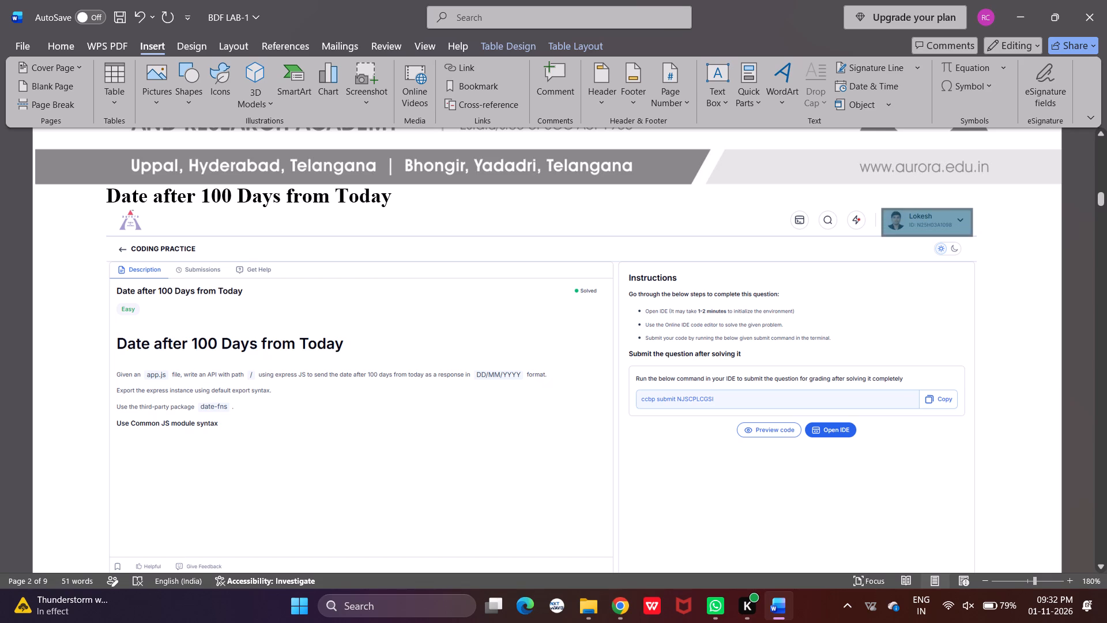
{"action": "left_click_drag", "start_coordinate": [972, 233], "coordinate": [973, 234]}
{"action": "left_click_drag", "start_coordinate": [928, 212], "coordinate": [927, 201]}
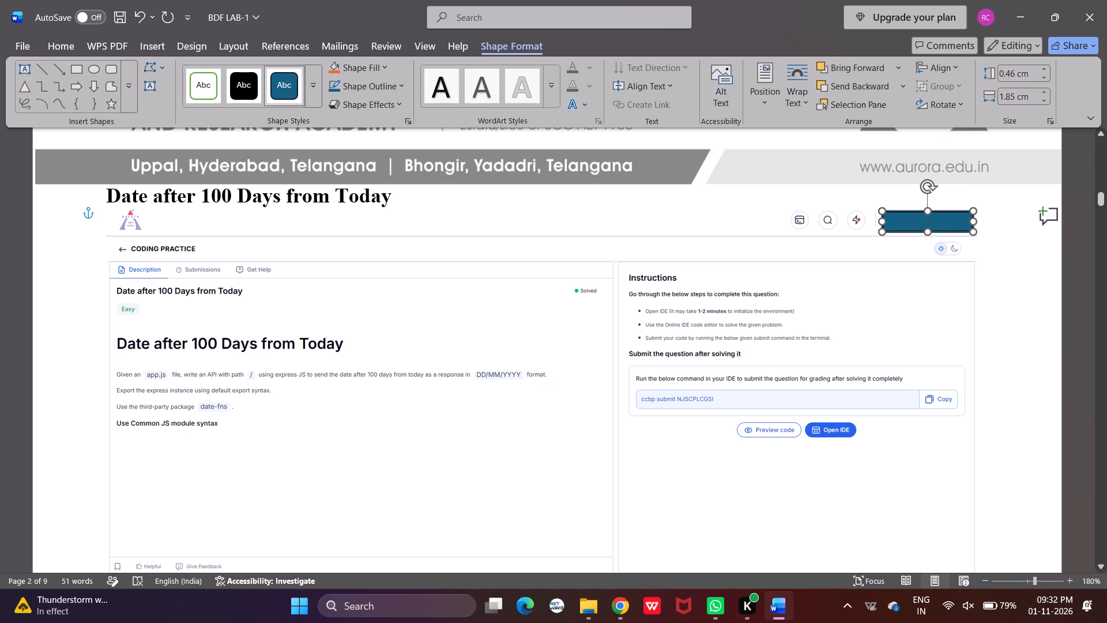
{"action": "left_click_drag", "start_coordinate": [927, 201], "coordinate": [928, 197]}
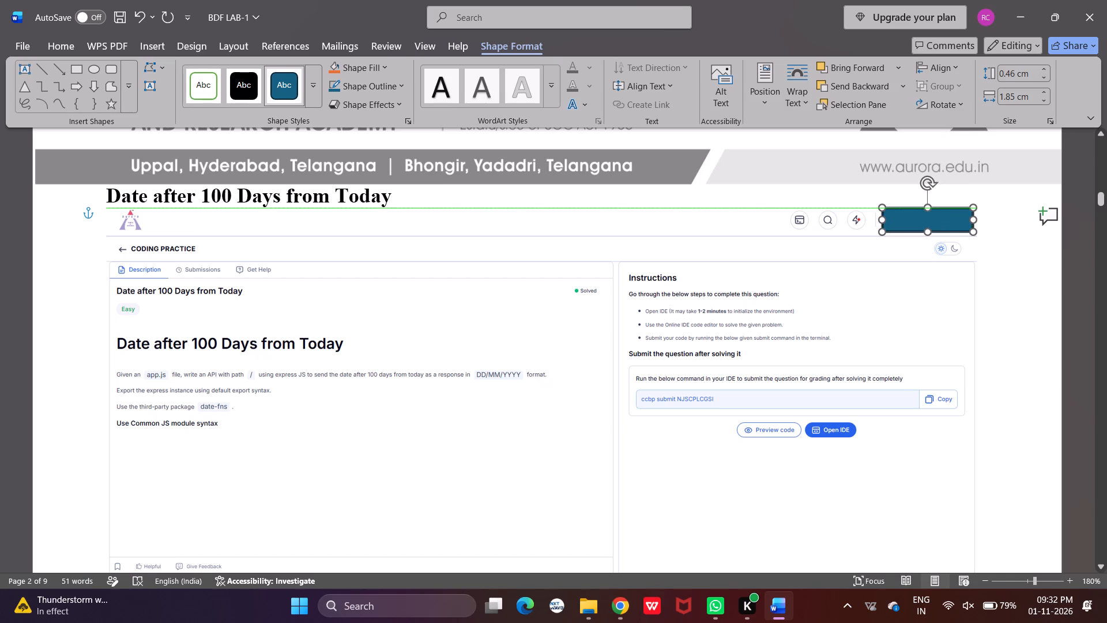
{"action": "left_click_drag", "start_coordinate": [928, 197], "coordinate": [928, 196]}
{"action": "left_click", "coordinate": [904, 222]}
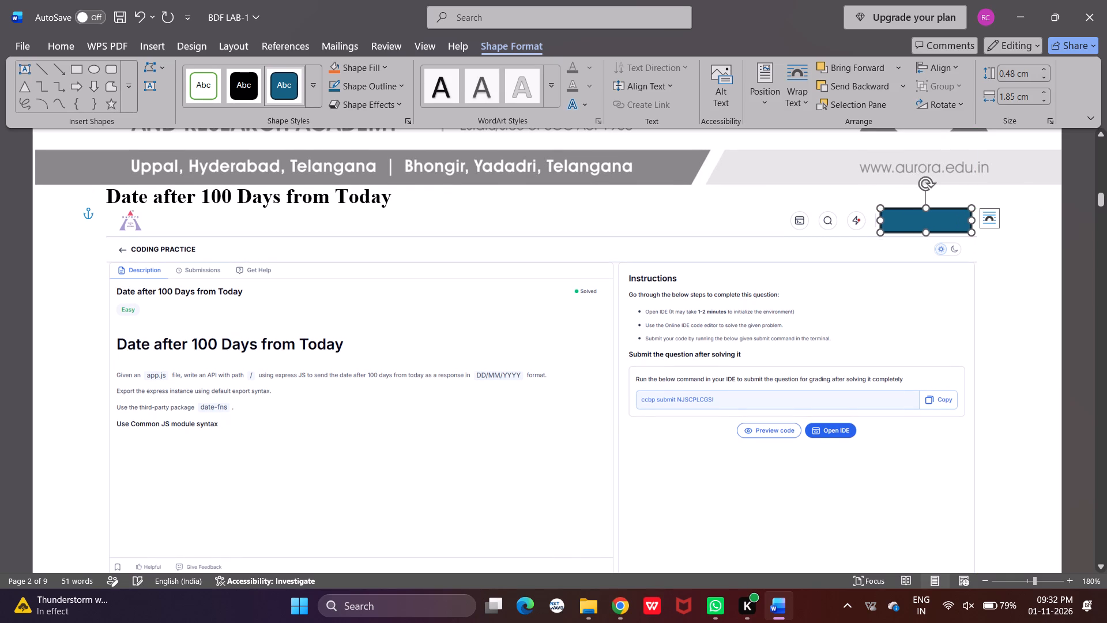
Set both the fill and the outline of the rectangle over the first profile badge to white.
{"action": "right_click", "coordinate": [917, 219]}
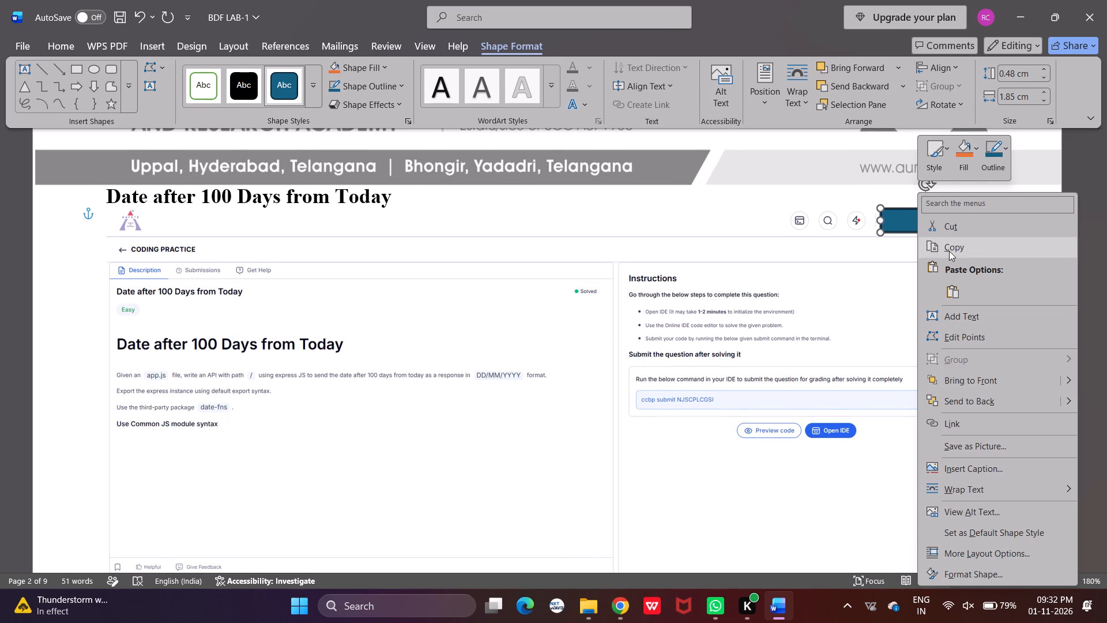
{"action": "left_click", "coordinate": [963, 156]}
{"action": "left_click", "coordinate": [922, 241]}
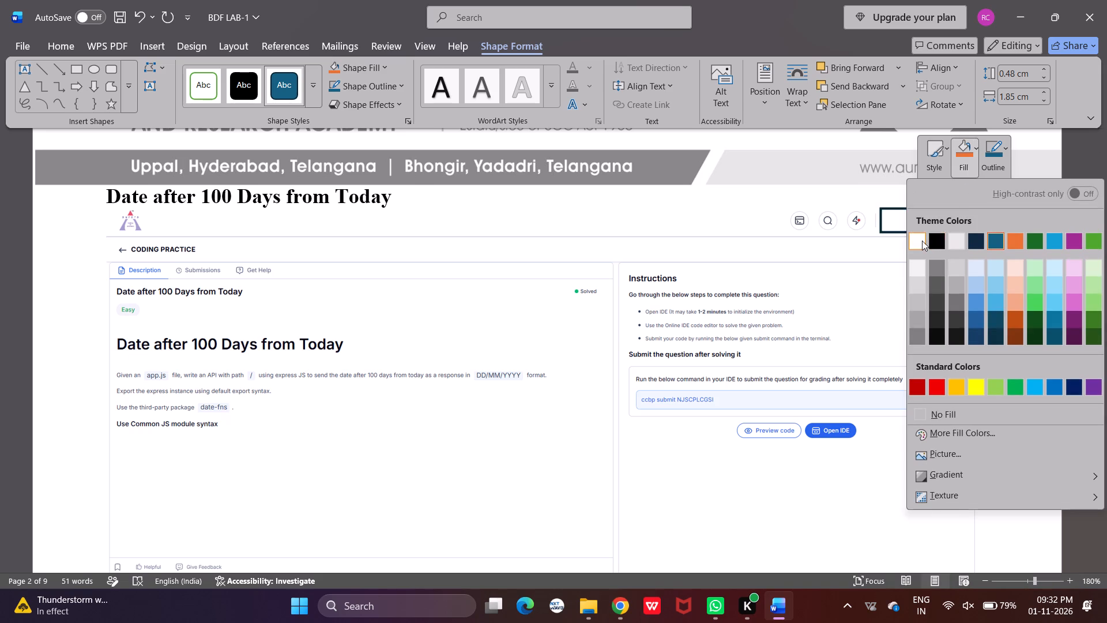
{"action": "left_click", "coordinate": [991, 152]}
{"action": "left_click", "coordinate": [918, 241]}
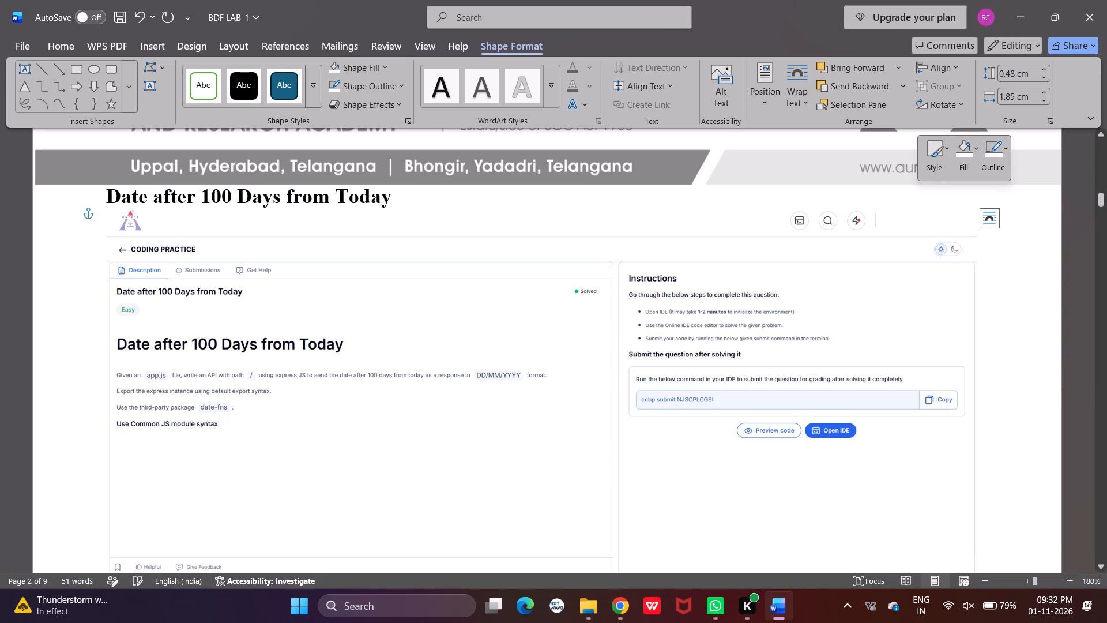
Fill the first cover rectangle with the new student's profile badge picture from a file on the computer.
{"action": "right_click", "coordinate": [909, 219]}
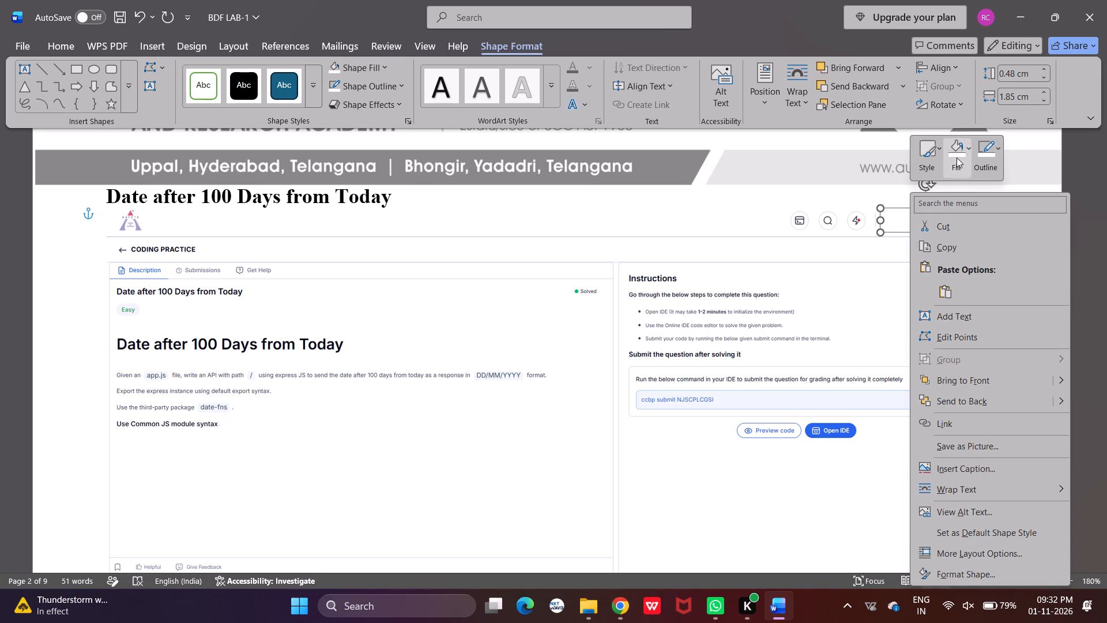
{"action": "left_click", "coordinate": [957, 157]}
{"action": "left_click", "coordinate": [947, 460]}
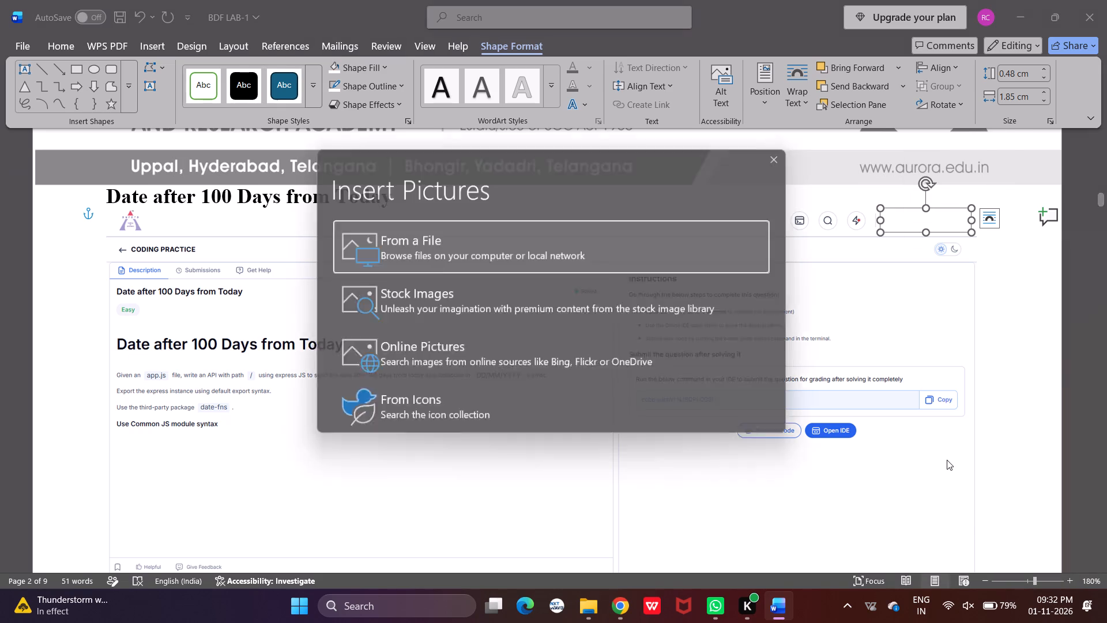
{"action": "double_click", "coordinate": [536, 248]}
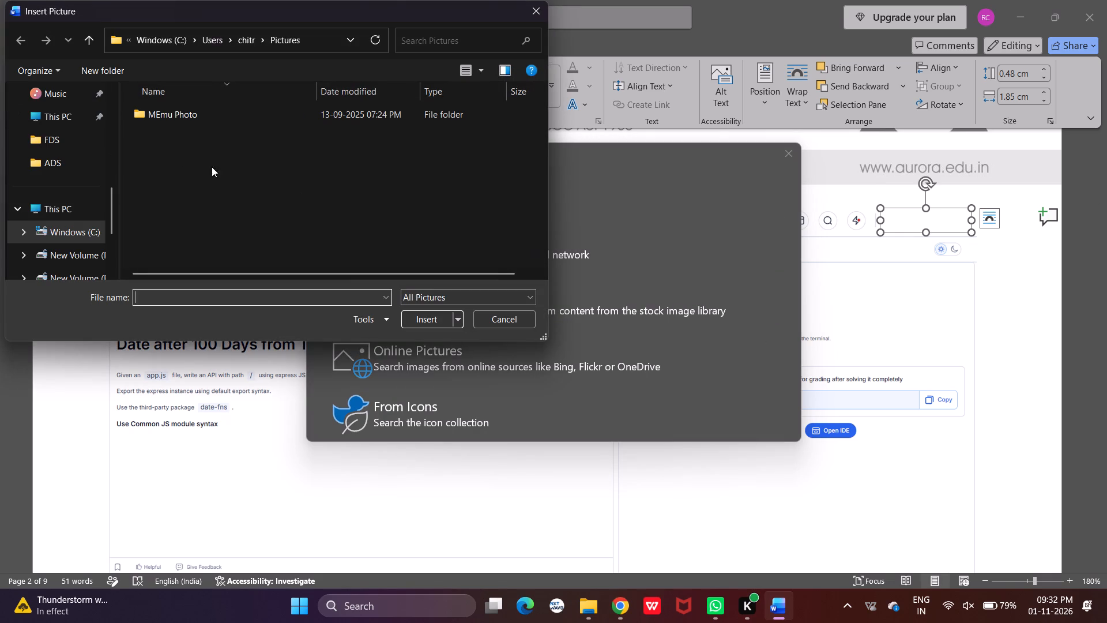
{"action": "scroll", "coordinate": [57, 183], "scroll_direction": "up", "scroll_amount": 4}
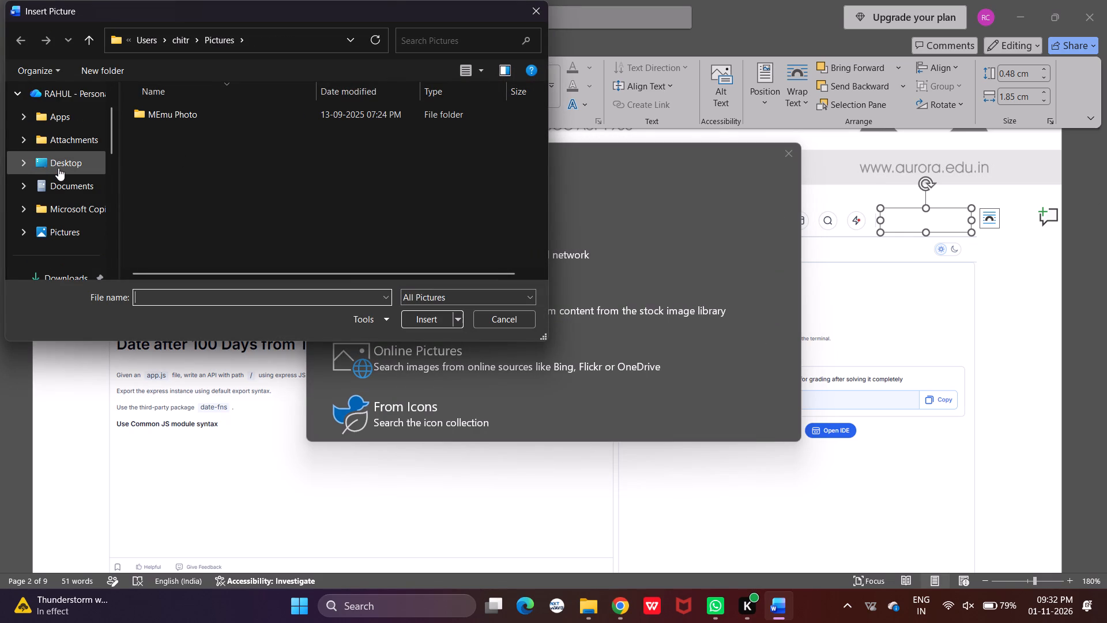
{"action": "scroll", "coordinate": [58, 163], "scroll_direction": "up", "scroll_amount": 3}
{"action": "scroll", "coordinate": [59, 163], "scroll_direction": "down", "scroll_amount": 3}
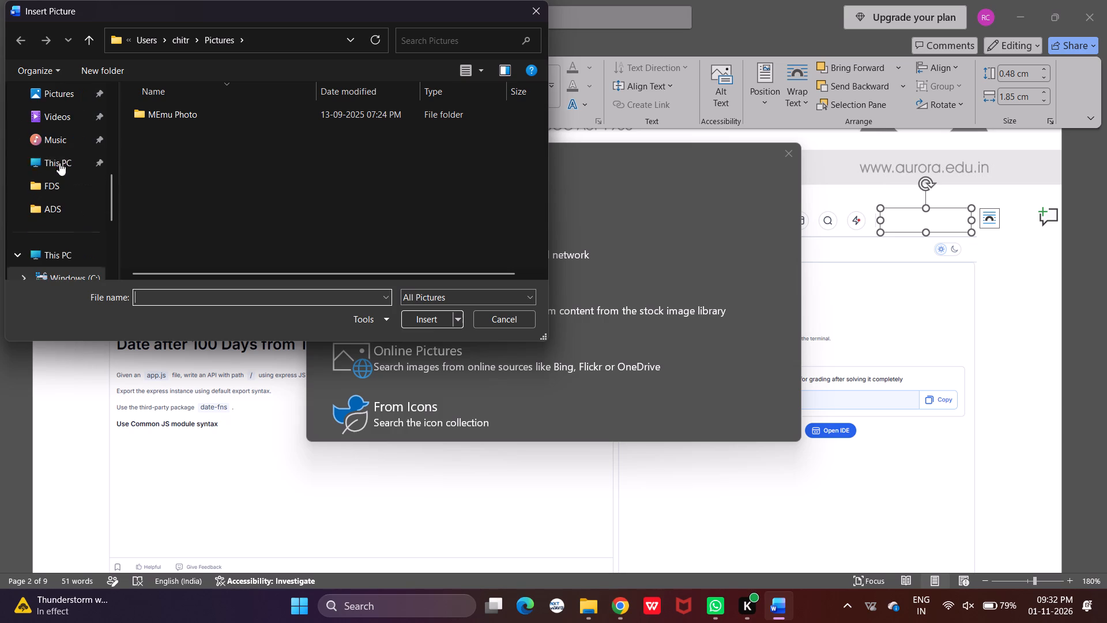
{"action": "scroll", "coordinate": [59, 163], "scroll_direction": "down", "scroll_amount": 1}
{"action": "scroll", "coordinate": [73, 157], "scroll_direction": "up", "scroll_amount": 2}
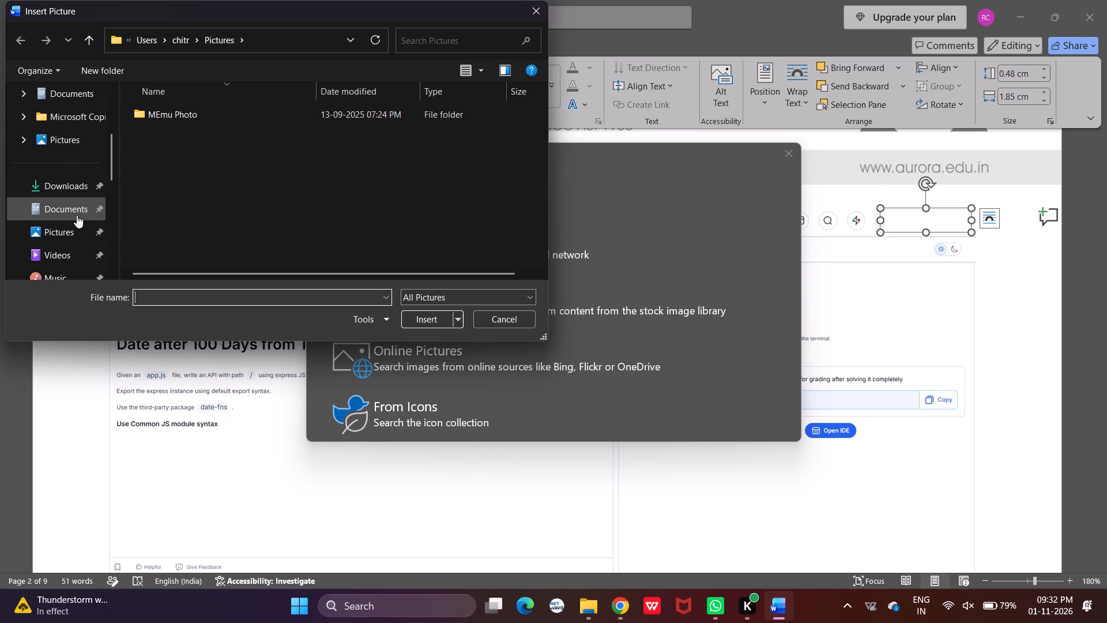
{"action": "double_click", "coordinate": [76, 215]}
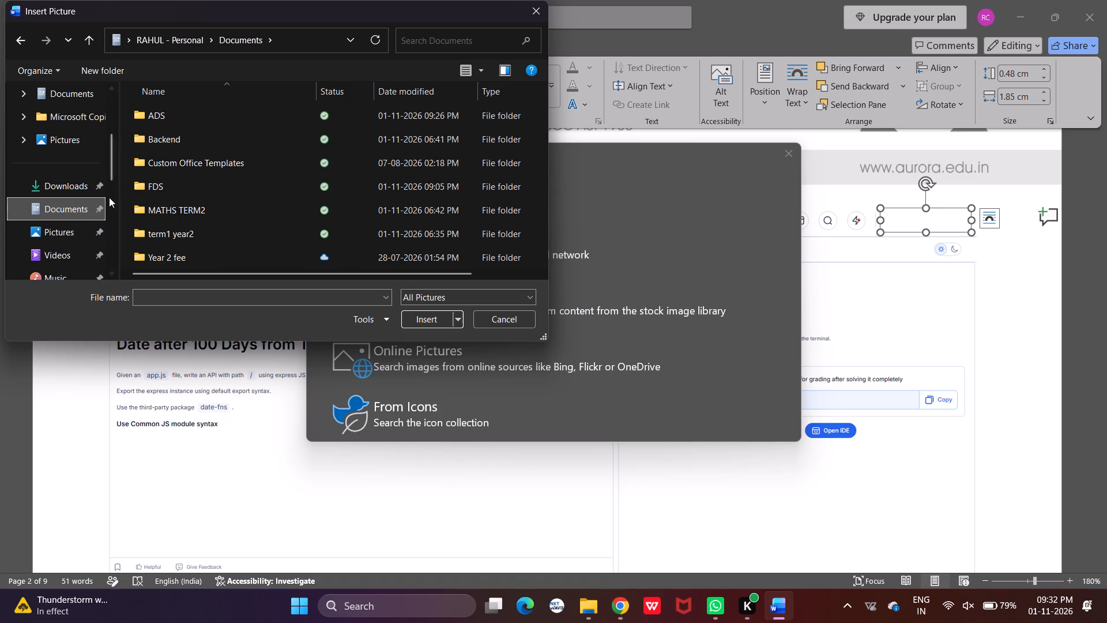
{"action": "double_click", "coordinate": [46, 230]}
{"action": "left_click", "coordinate": [152, 218]}
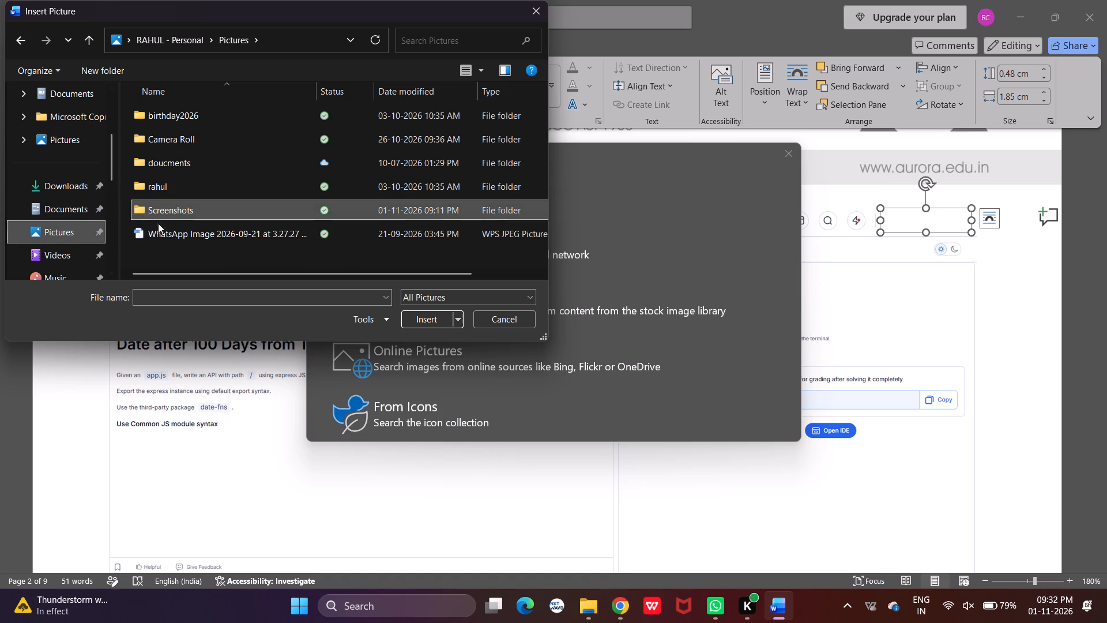
{"action": "left_click", "coordinate": [158, 223]}
{"action": "double_click", "coordinate": [157, 213]}
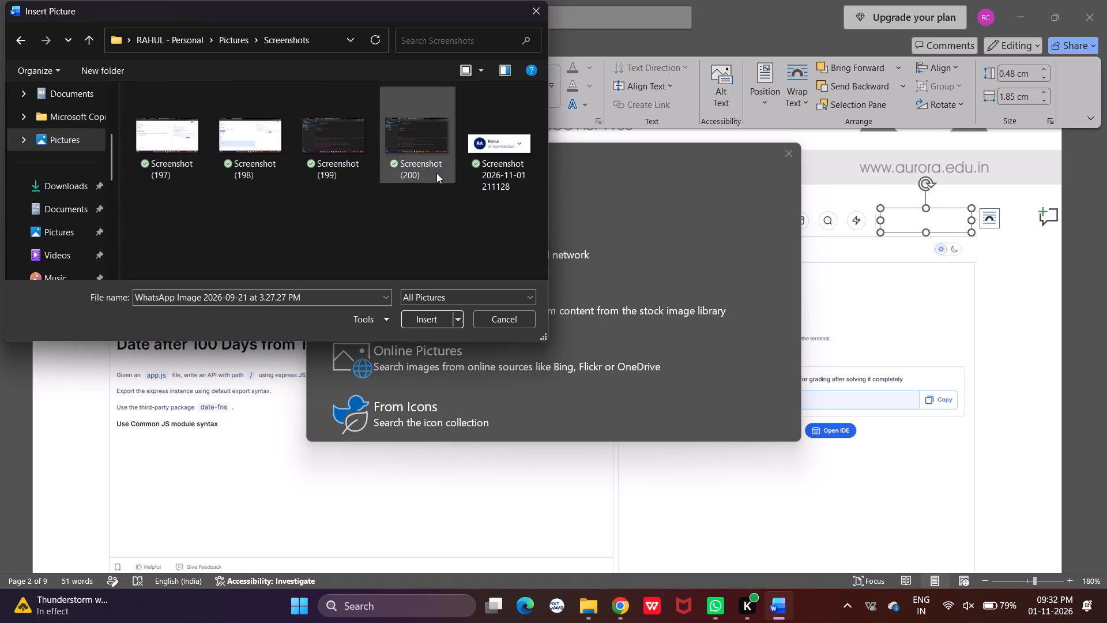
{"action": "double_click", "coordinate": [469, 162]}
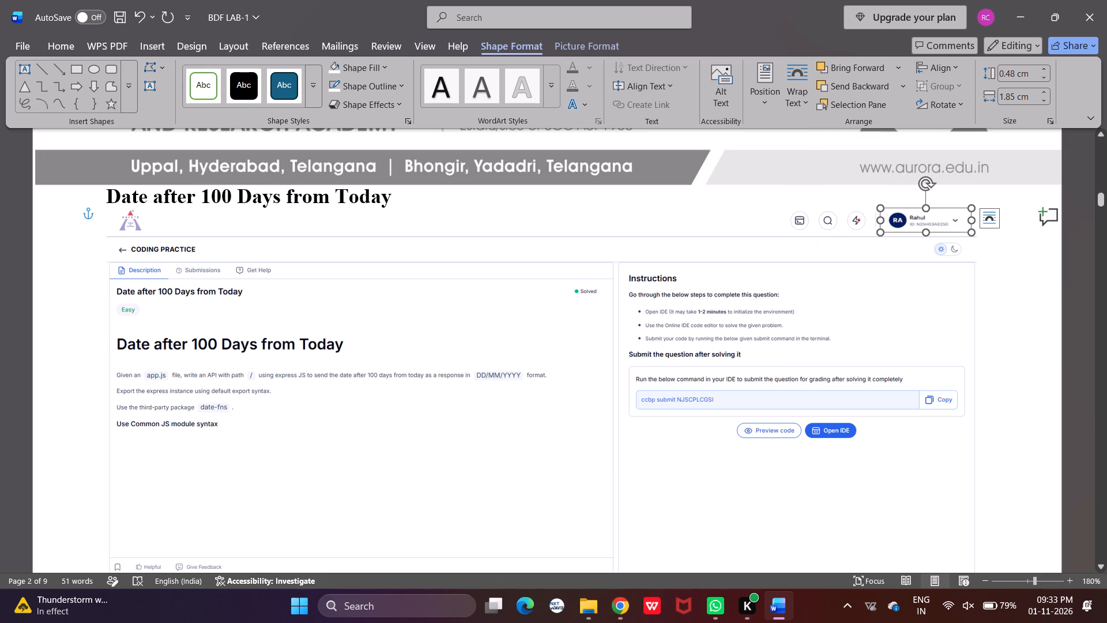
{"action": "left_click", "coordinate": [1001, 291]}
Draw a rectangle over the profile badge in the second "Date after 100 Days from Today" screenshot, the one showing Submissions.
{"action": "scroll", "coordinate": [988, 305], "scroll_direction": "down", "scroll_amount": 2}
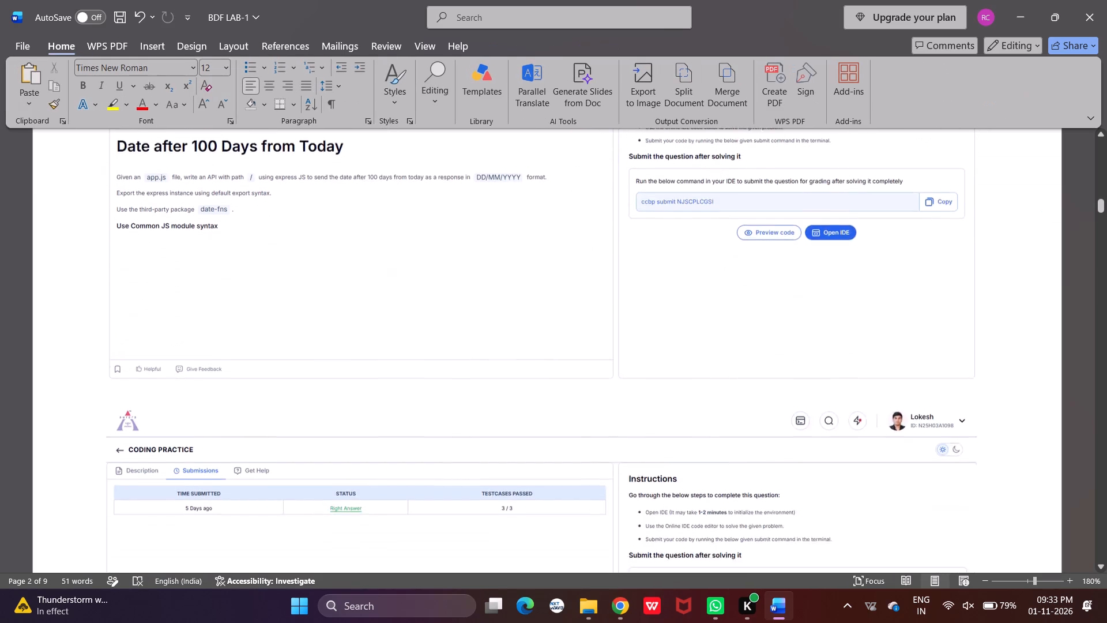
{"action": "scroll", "coordinate": [988, 305], "scroll_direction": "down", "scroll_amount": 3}
{"action": "scroll", "coordinate": [996, 325], "scroll_direction": "up", "scroll_amount": 3}
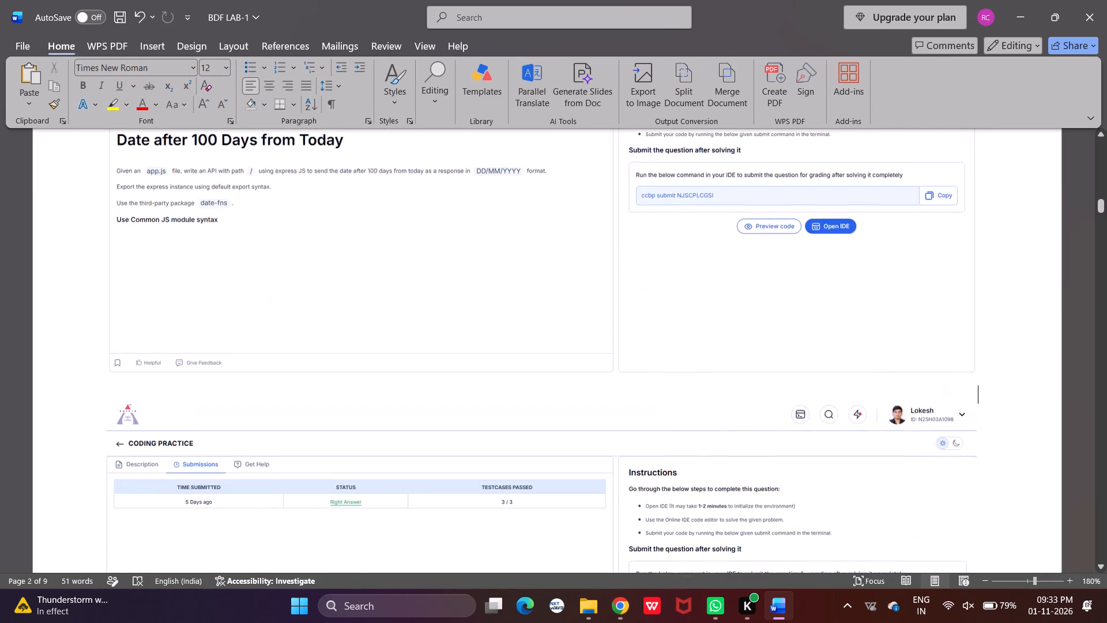
{"action": "scroll", "coordinate": [996, 325], "scroll_direction": "up", "scroll_amount": 1}
{"action": "scroll", "coordinate": [996, 325], "scroll_direction": "down", "scroll_amount": 2}
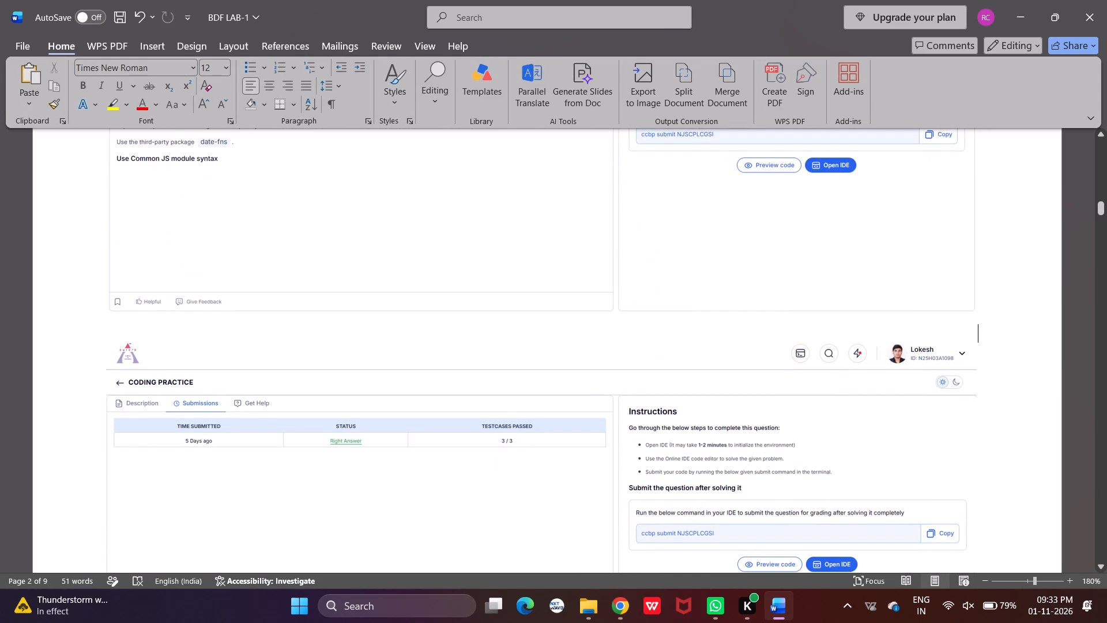
{"action": "left_click", "coordinate": [150, 42]}
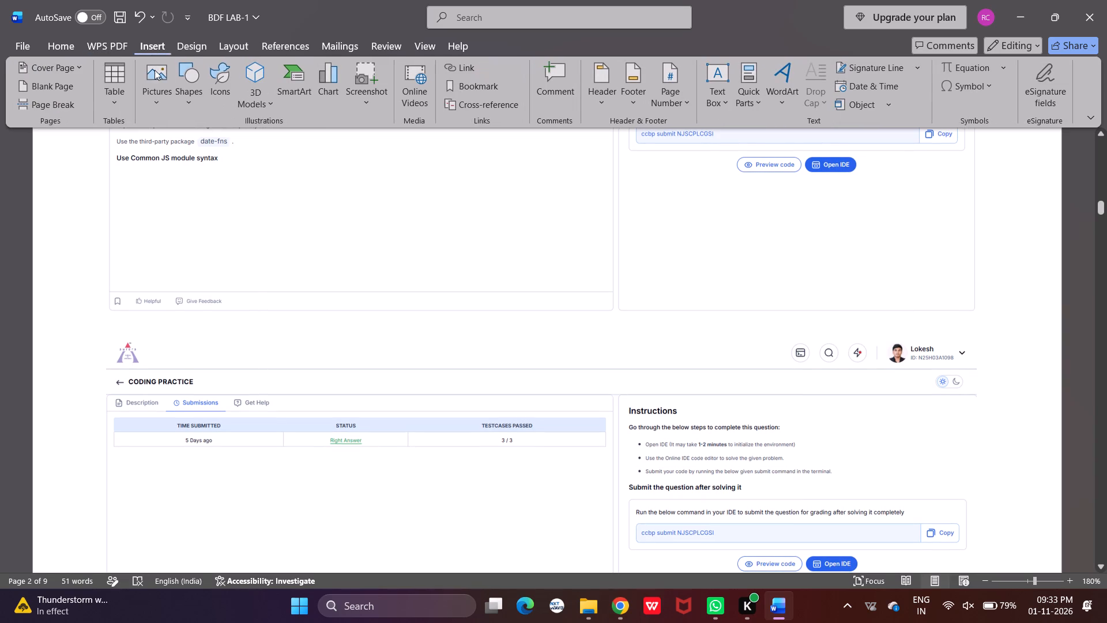
{"action": "left_click", "coordinate": [184, 77]}
{"action": "left_click", "coordinate": [239, 144]}
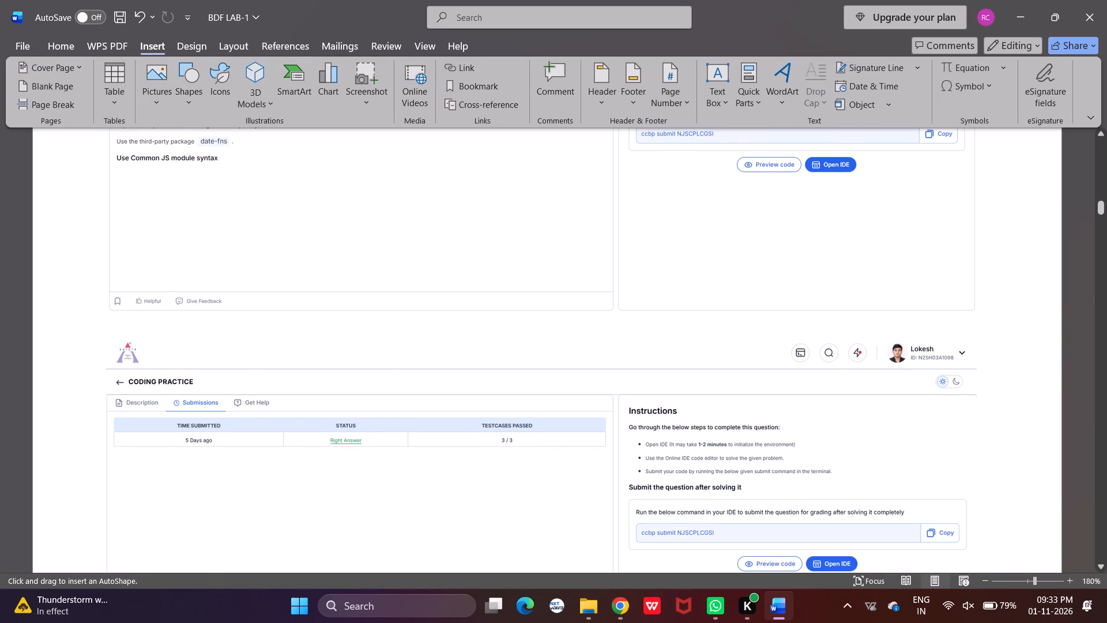
Draw a rectangle about 0.54 cm high and 1.85 cm wide over the profile badge in the page 2 Submissions screenshot.
{"action": "left_click_drag", "start_coordinate": [885, 338], "coordinate": [969, 361]}
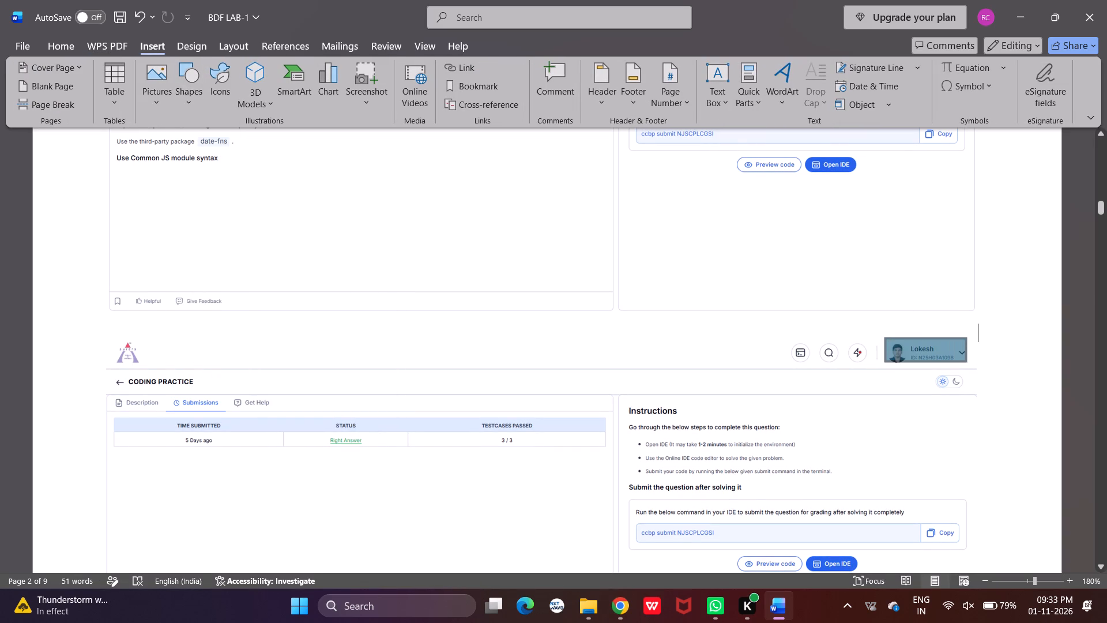
{"action": "left_click_drag", "start_coordinate": [969, 361], "coordinate": [973, 365]}
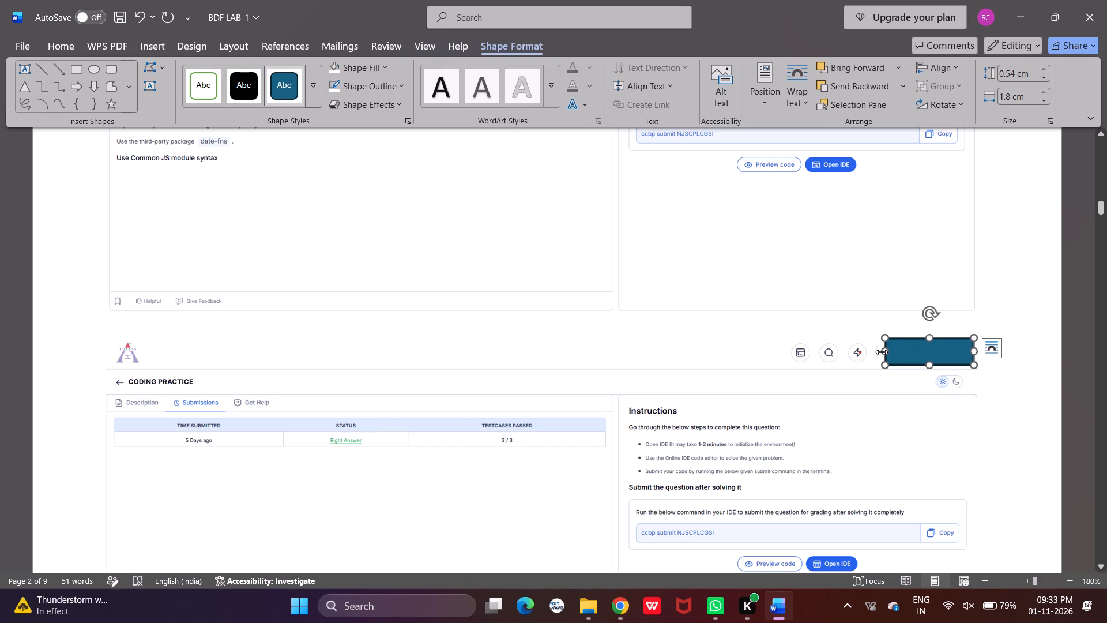
{"action": "left_click", "coordinate": [882, 352]}
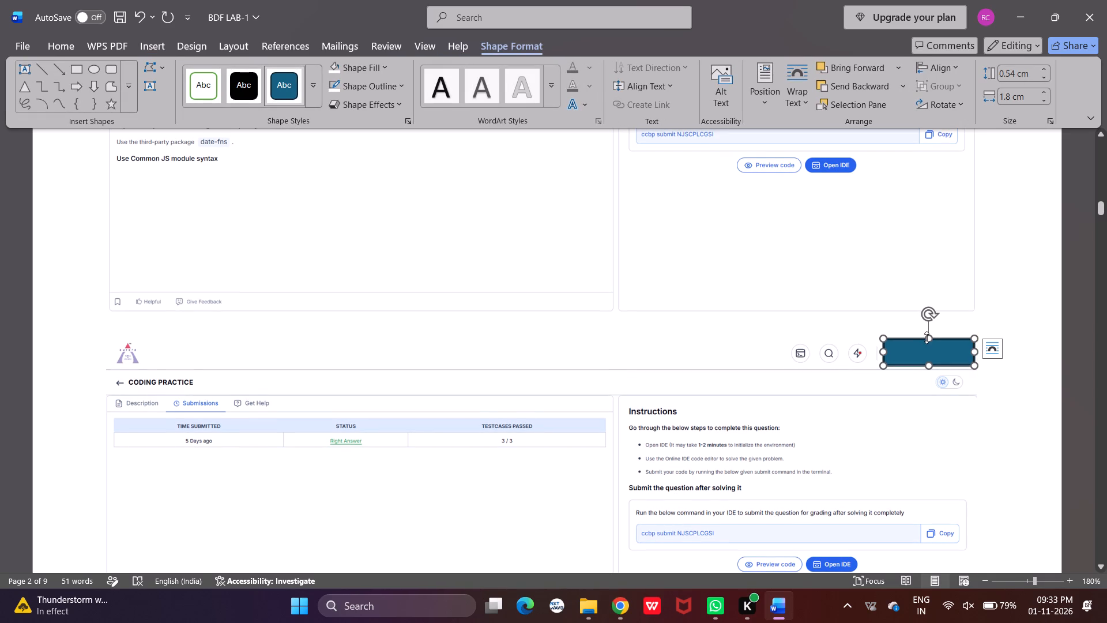
{"action": "left_click", "coordinate": [929, 333]}
Set both the fill and the outline of the rectangle on the Submissions screenshot to white.
{"action": "right_click", "coordinate": [925, 347]}
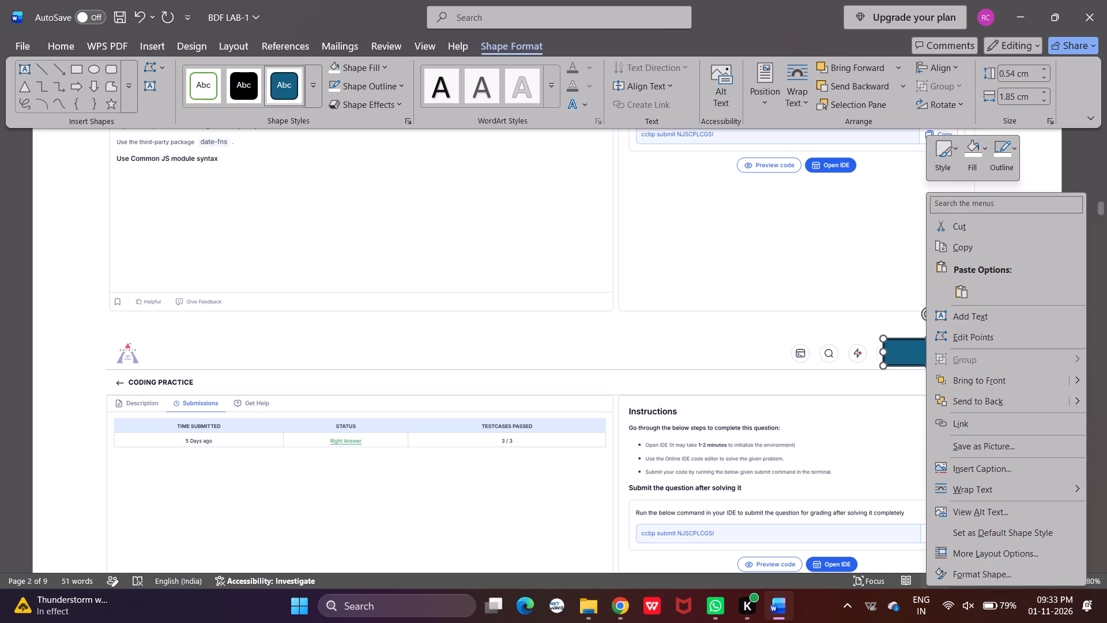
{"action": "left_click", "coordinate": [970, 160]}
{"action": "left_click", "coordinate": [924, 237]}
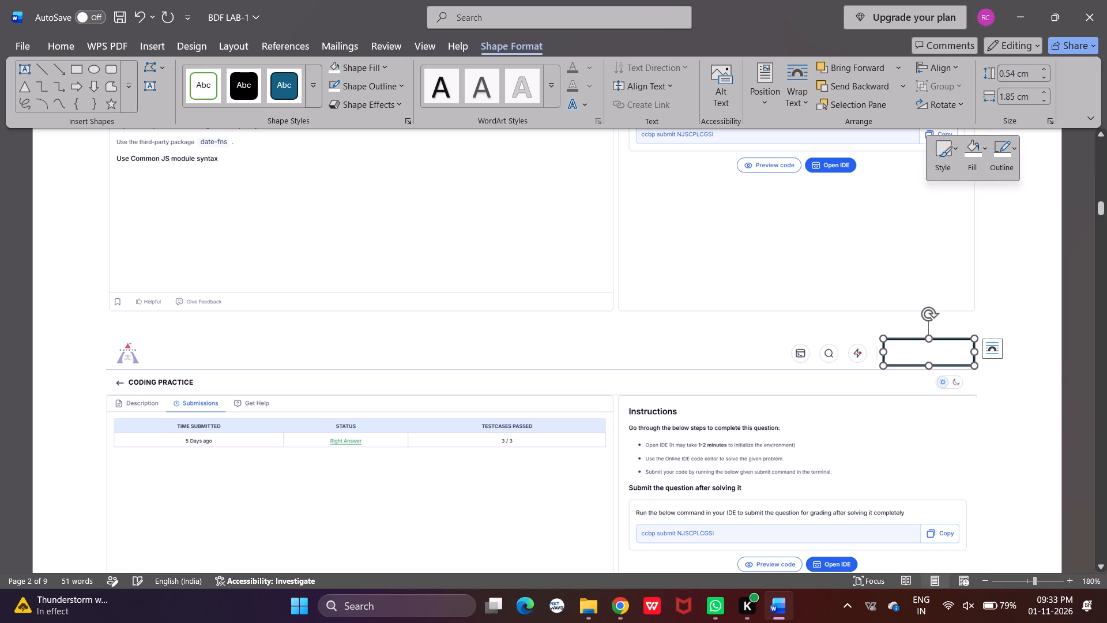
{"action": "left_click", "coordinate": [995, 161]}
{"action": "left_click", "coordinate": [914, 233]}
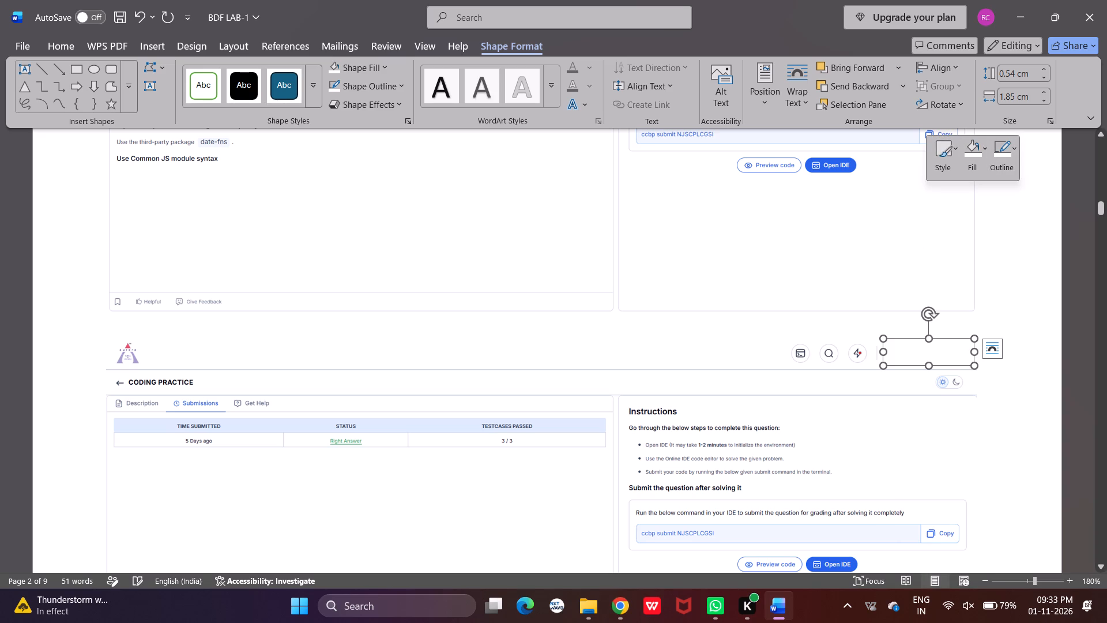
Fill the rectangle on the Submissions screenshot with the new student's profile badge picture from a file, and deselect it.
{"action": "left_click", "coordinate": [969, 164]}
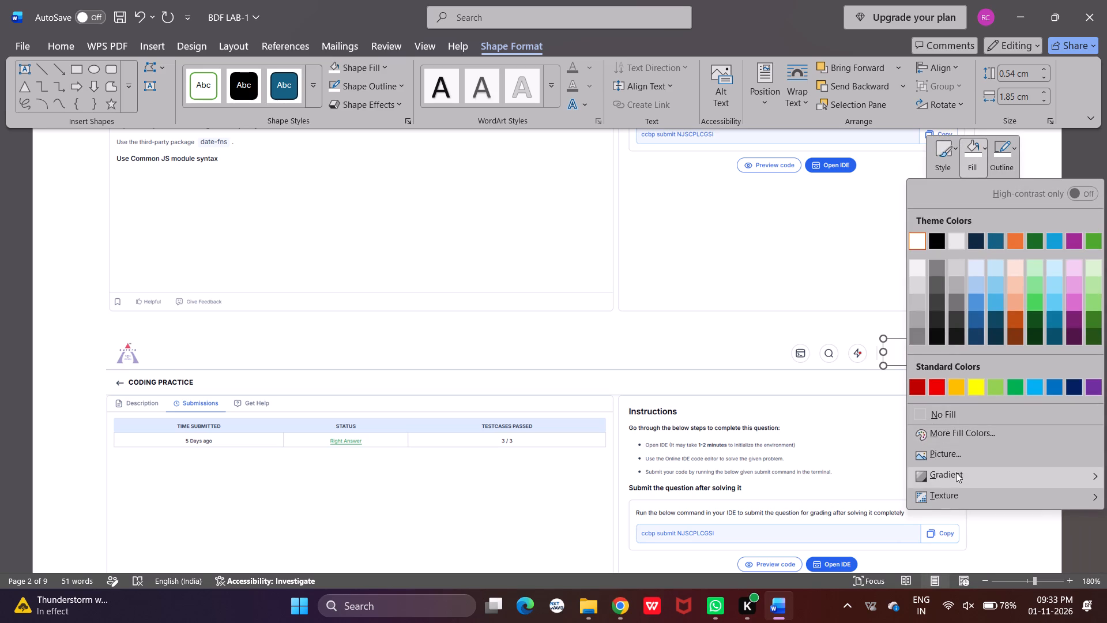
{"action": "left_click", "coordinate": [950, 461]}
{"action": "left_click", "coordinate": [487, 238]}
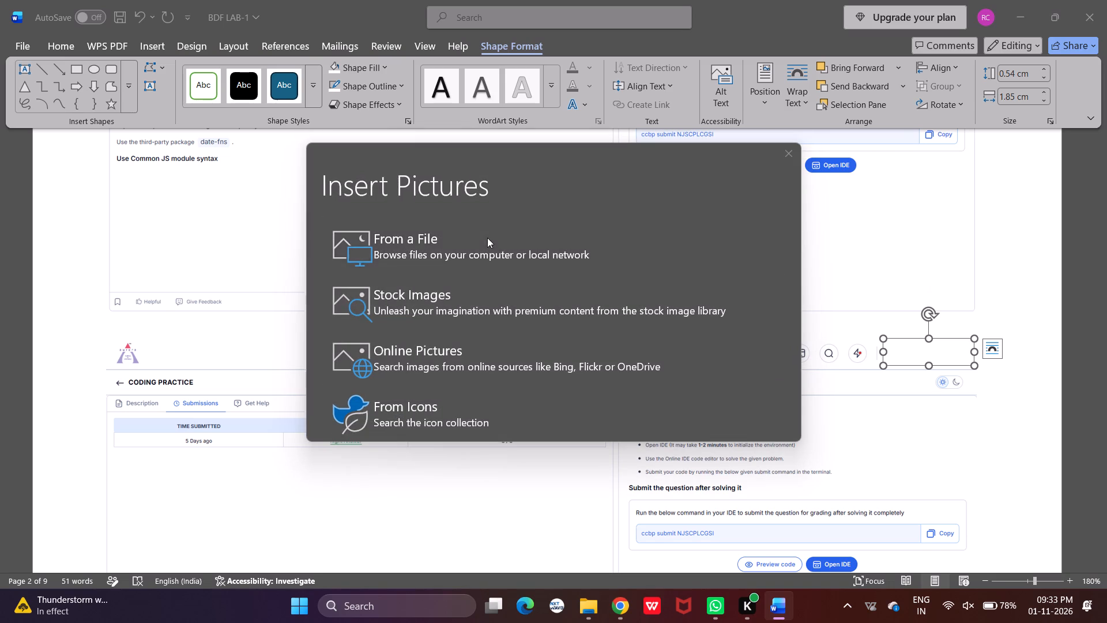
{"action": "double_click", "coordinate": [494, 151]}
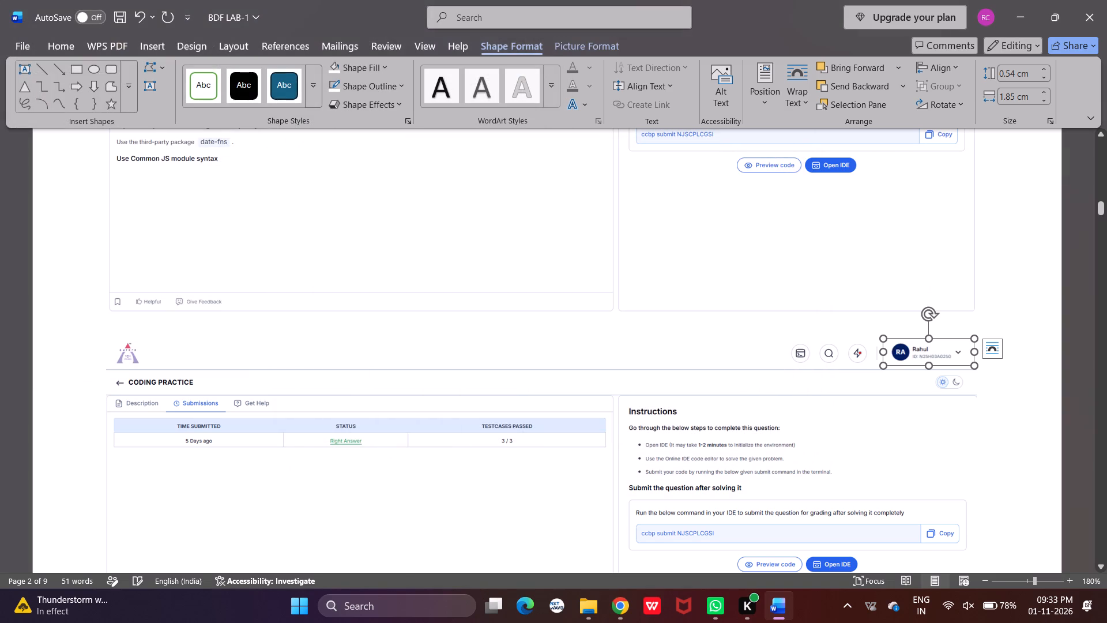
{"action": "left_click", "coordinate": [1019, 283]}
Check the replaced profile badges in both screenshots on page 2.
{"action": "scroll", "coordinate": [1015, 296], "scroll_direction": "down", "scroll_amount": 2}
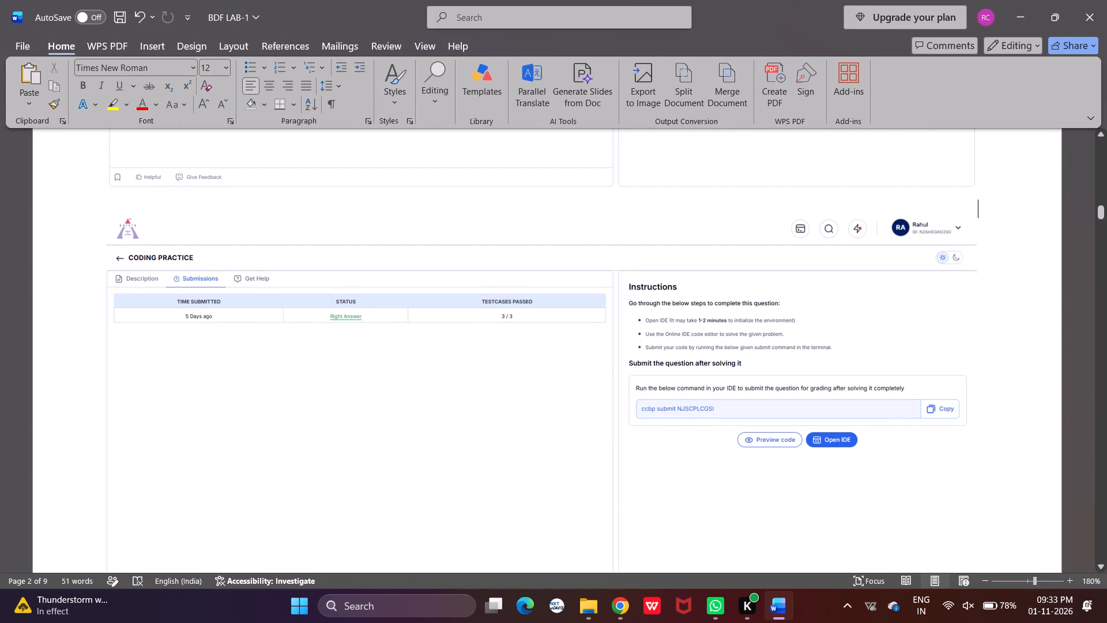
{"action": "scroll", "coordinate": [1011, 280], "scroll_direction": "down", "scroll_amount": 6}
{"action": "scroll", "coordinate": [1010, 317], "scroll_direction": "up", "scroll_amount": 3}
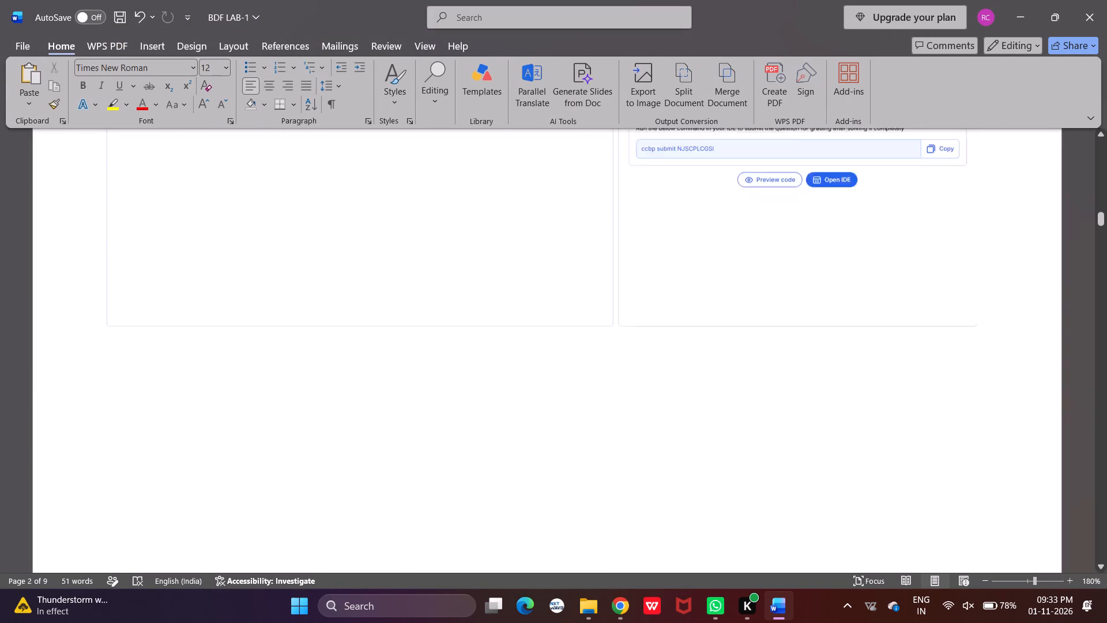
{"action": "scroll", "coordinate": [1010, 317], "scroll_direction": "up", "scroll_amount": 9}
{"action": "scroll", "coordinate": [1010, 317], "scroll_direction": "down", "scroll_amount": 1}
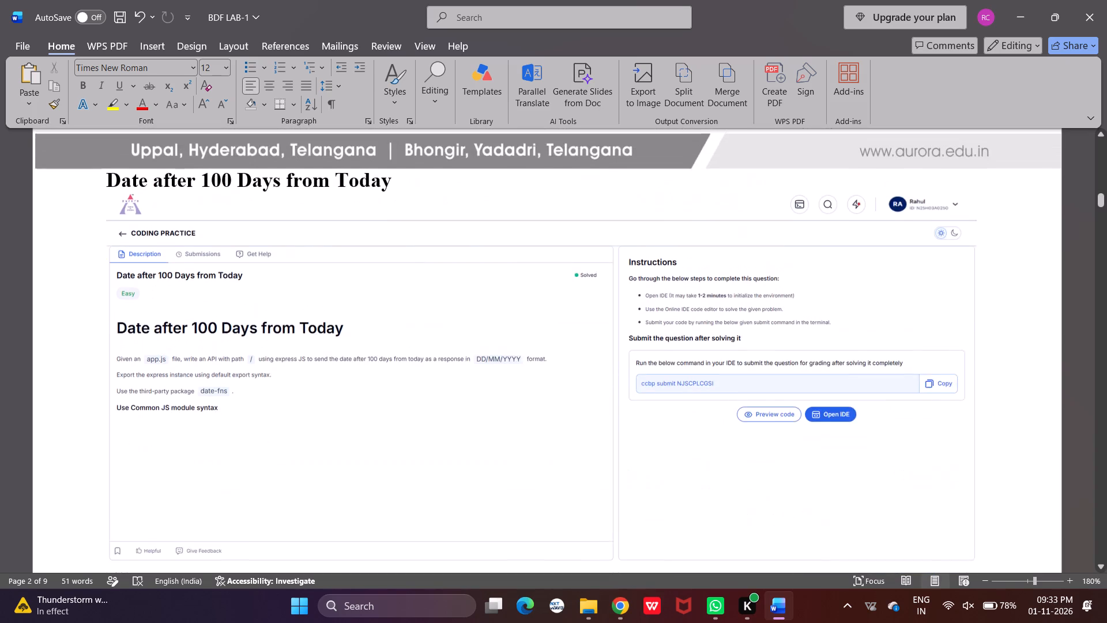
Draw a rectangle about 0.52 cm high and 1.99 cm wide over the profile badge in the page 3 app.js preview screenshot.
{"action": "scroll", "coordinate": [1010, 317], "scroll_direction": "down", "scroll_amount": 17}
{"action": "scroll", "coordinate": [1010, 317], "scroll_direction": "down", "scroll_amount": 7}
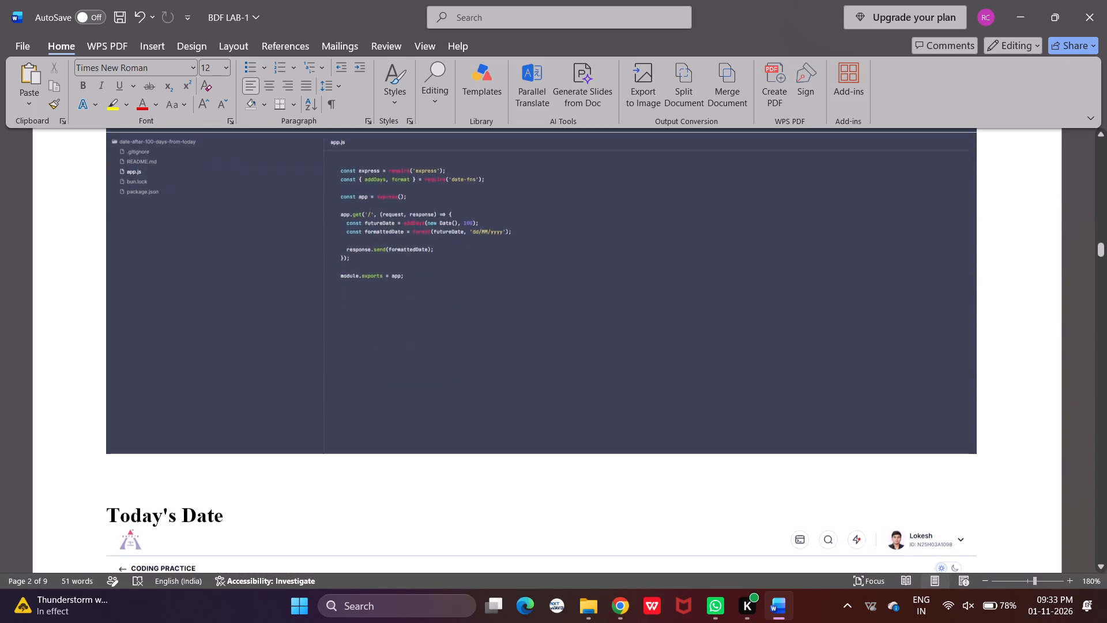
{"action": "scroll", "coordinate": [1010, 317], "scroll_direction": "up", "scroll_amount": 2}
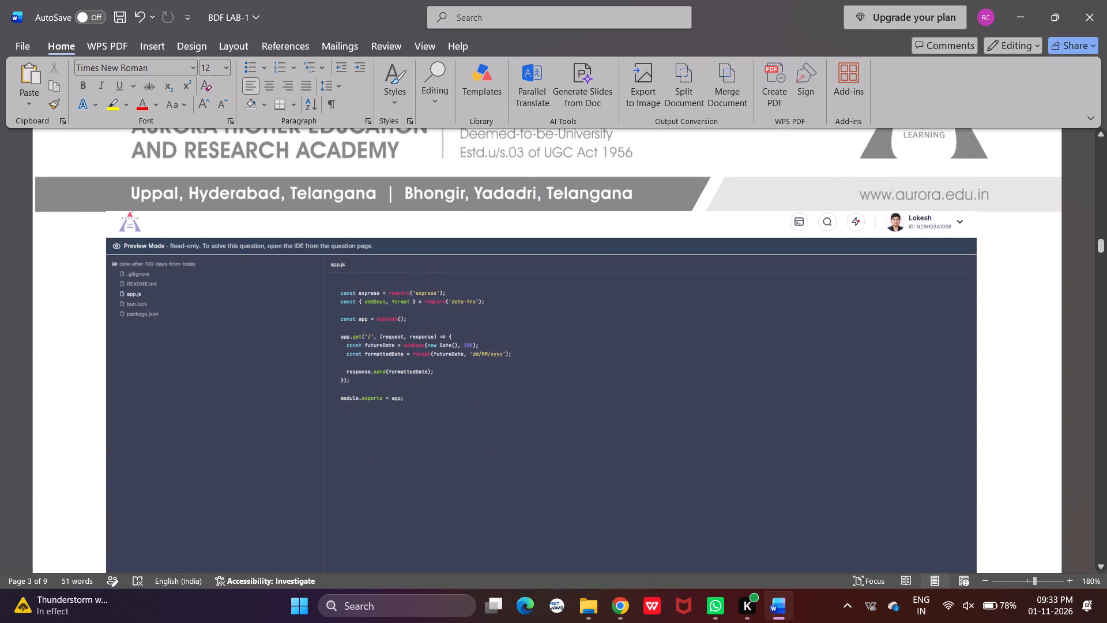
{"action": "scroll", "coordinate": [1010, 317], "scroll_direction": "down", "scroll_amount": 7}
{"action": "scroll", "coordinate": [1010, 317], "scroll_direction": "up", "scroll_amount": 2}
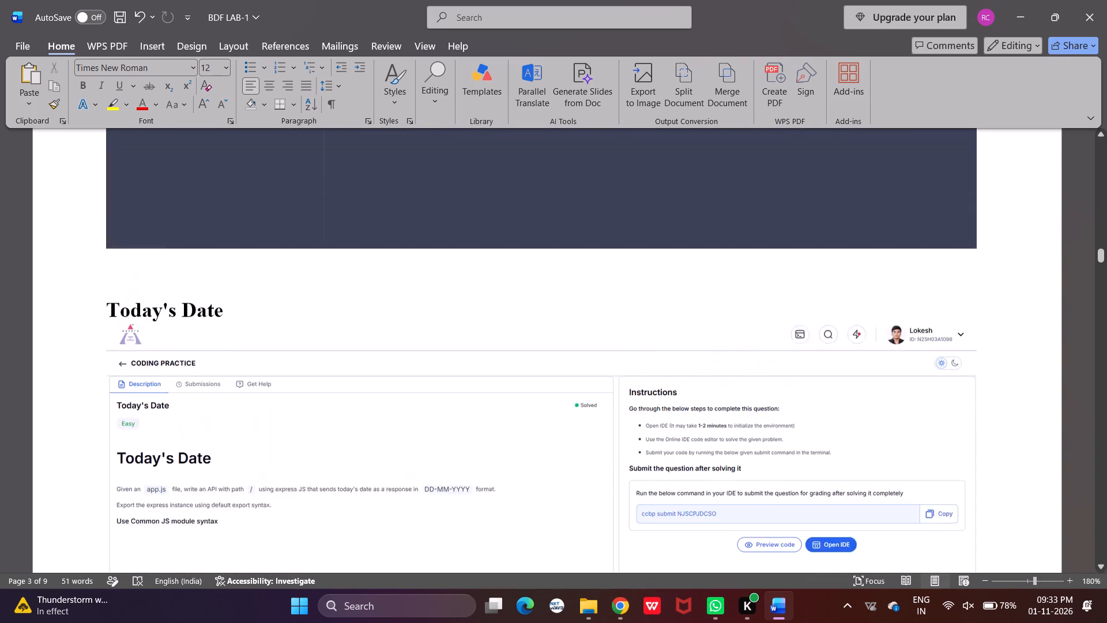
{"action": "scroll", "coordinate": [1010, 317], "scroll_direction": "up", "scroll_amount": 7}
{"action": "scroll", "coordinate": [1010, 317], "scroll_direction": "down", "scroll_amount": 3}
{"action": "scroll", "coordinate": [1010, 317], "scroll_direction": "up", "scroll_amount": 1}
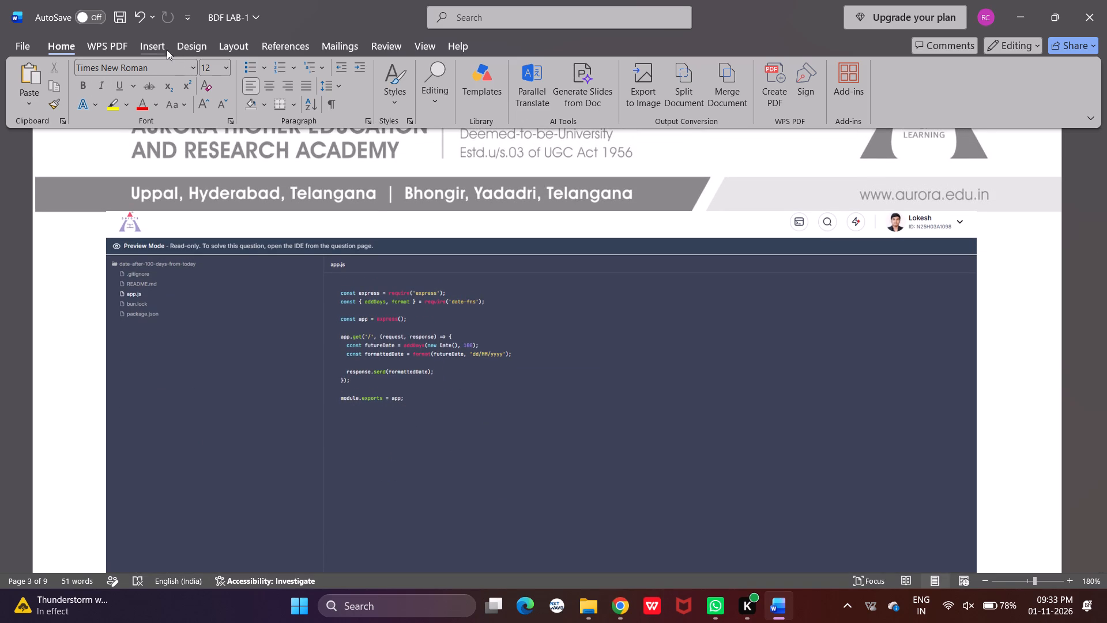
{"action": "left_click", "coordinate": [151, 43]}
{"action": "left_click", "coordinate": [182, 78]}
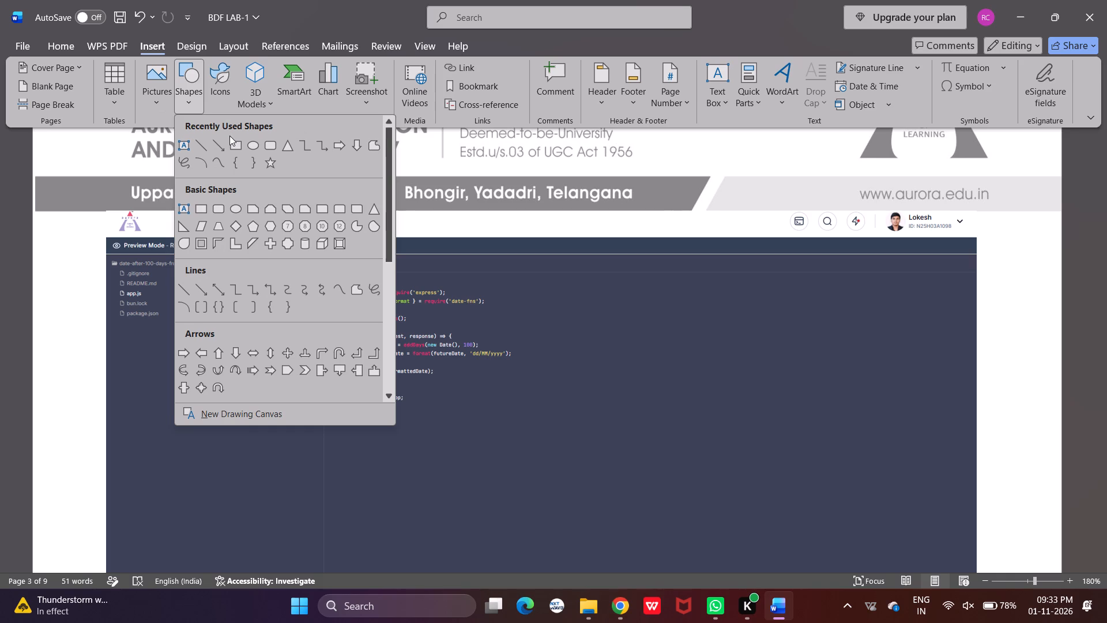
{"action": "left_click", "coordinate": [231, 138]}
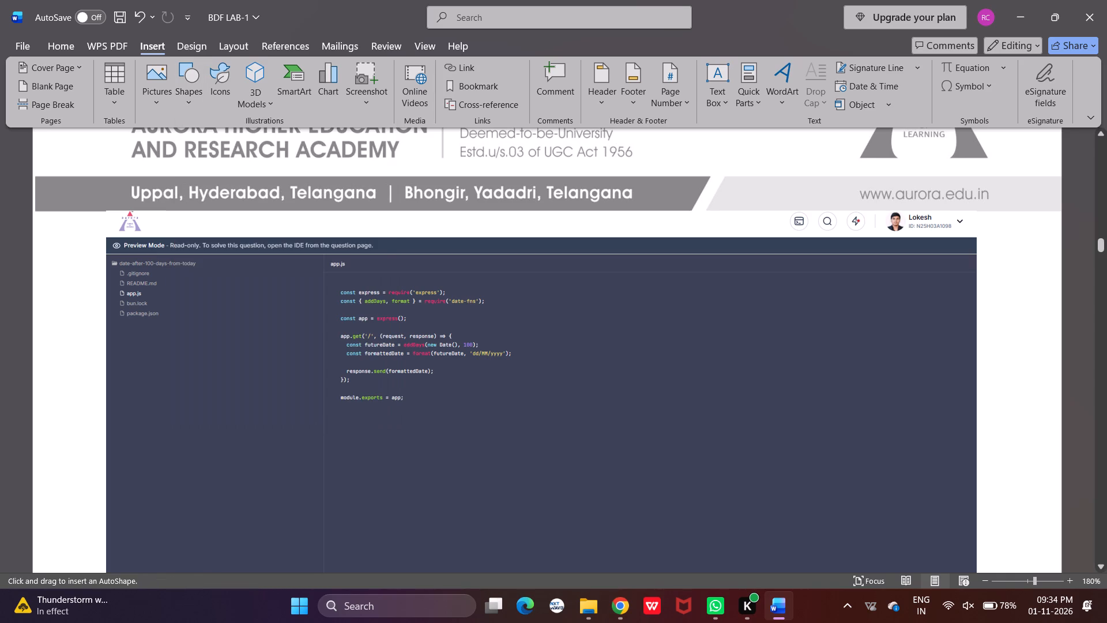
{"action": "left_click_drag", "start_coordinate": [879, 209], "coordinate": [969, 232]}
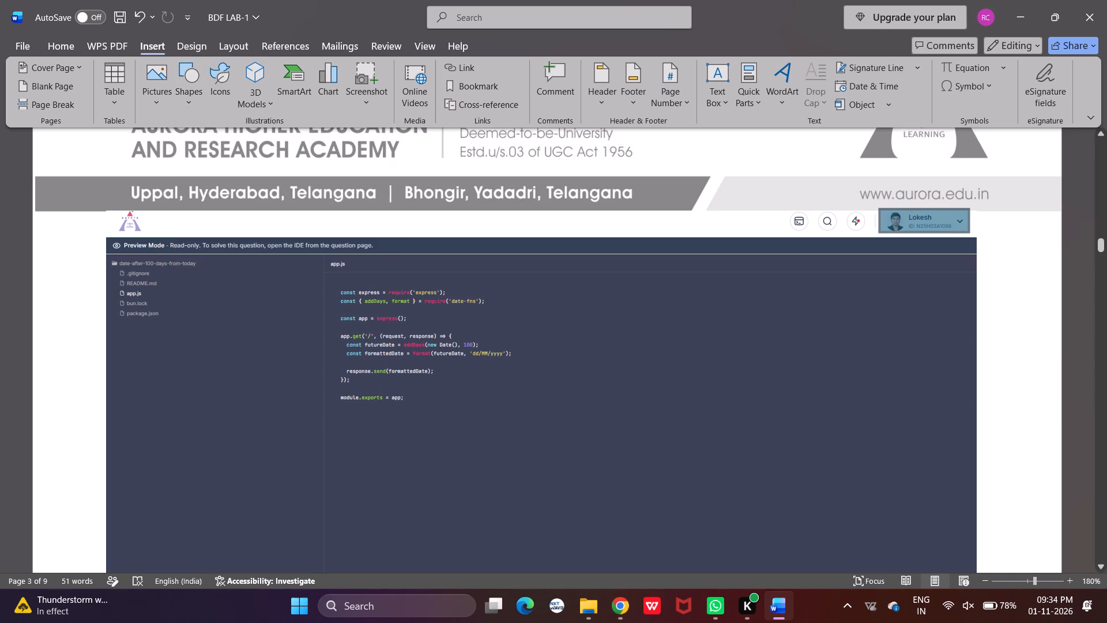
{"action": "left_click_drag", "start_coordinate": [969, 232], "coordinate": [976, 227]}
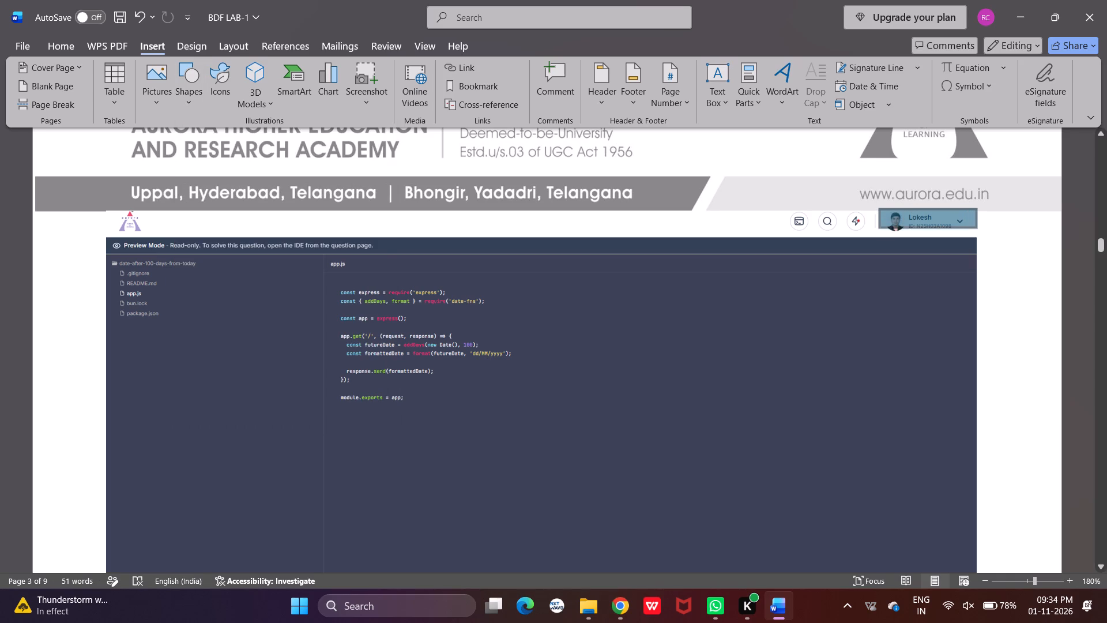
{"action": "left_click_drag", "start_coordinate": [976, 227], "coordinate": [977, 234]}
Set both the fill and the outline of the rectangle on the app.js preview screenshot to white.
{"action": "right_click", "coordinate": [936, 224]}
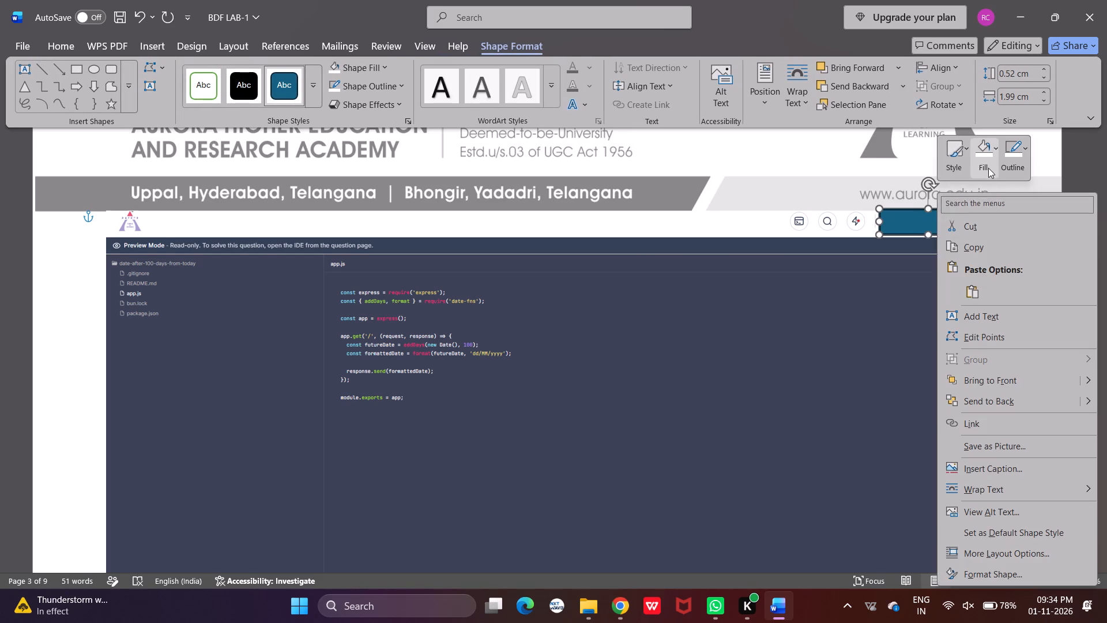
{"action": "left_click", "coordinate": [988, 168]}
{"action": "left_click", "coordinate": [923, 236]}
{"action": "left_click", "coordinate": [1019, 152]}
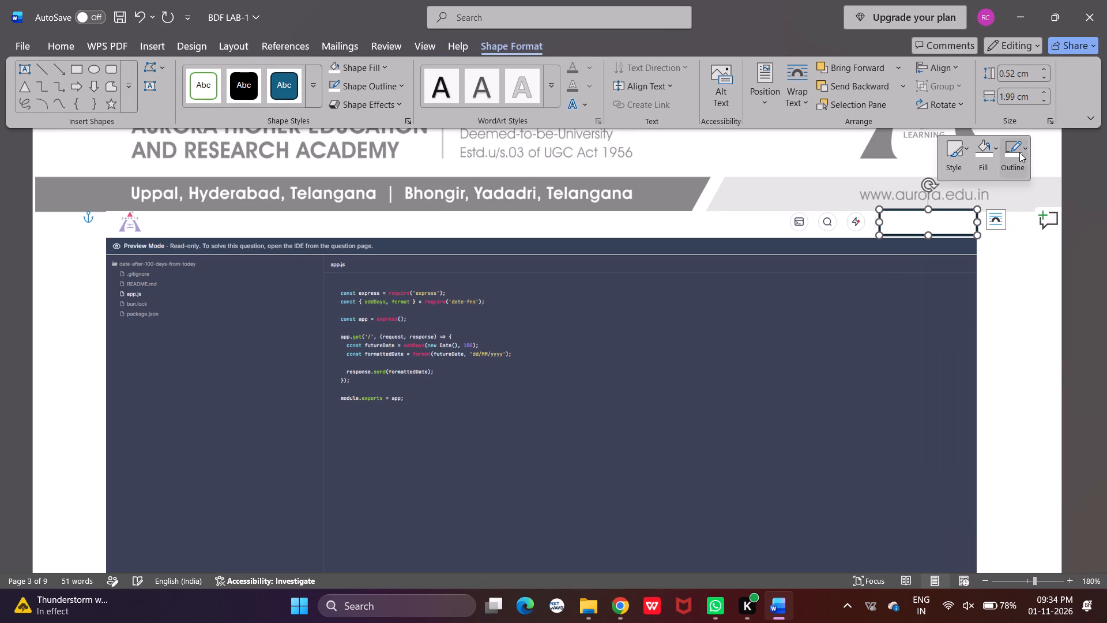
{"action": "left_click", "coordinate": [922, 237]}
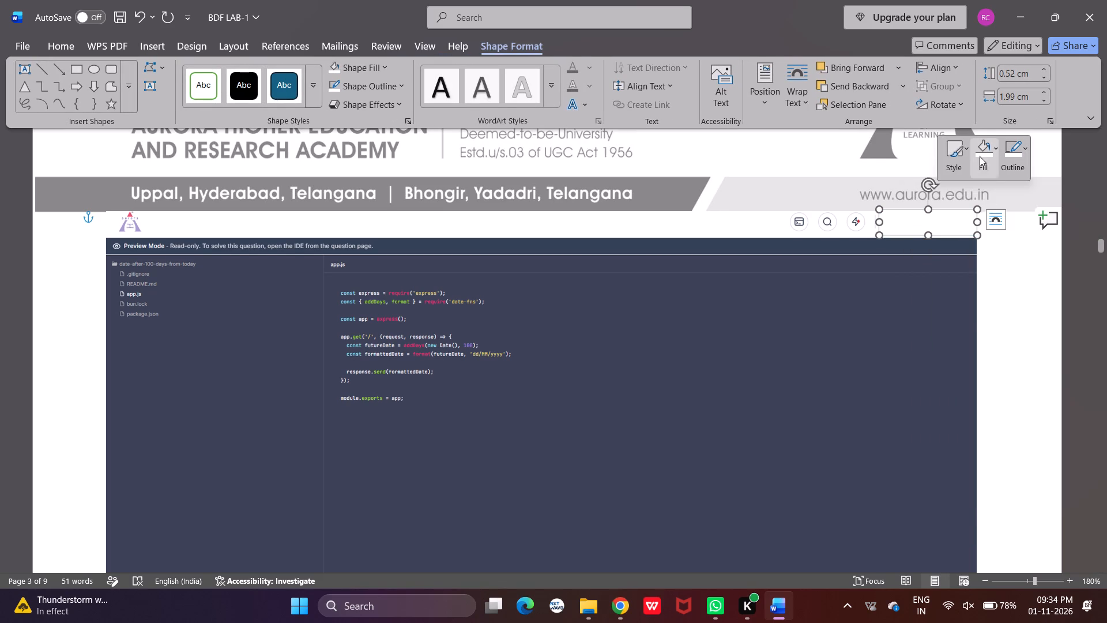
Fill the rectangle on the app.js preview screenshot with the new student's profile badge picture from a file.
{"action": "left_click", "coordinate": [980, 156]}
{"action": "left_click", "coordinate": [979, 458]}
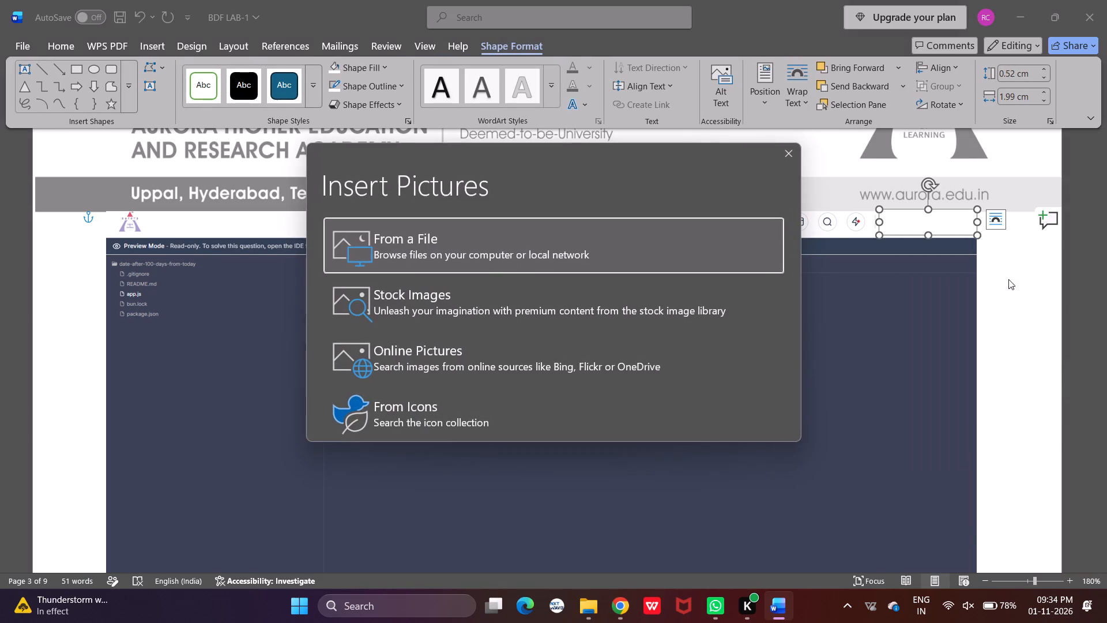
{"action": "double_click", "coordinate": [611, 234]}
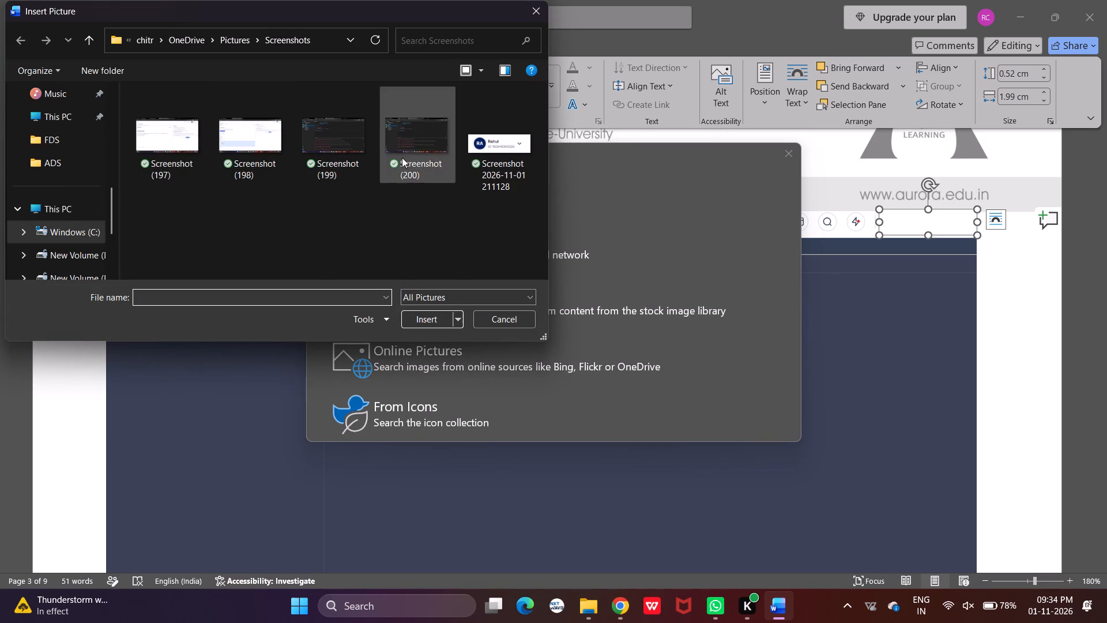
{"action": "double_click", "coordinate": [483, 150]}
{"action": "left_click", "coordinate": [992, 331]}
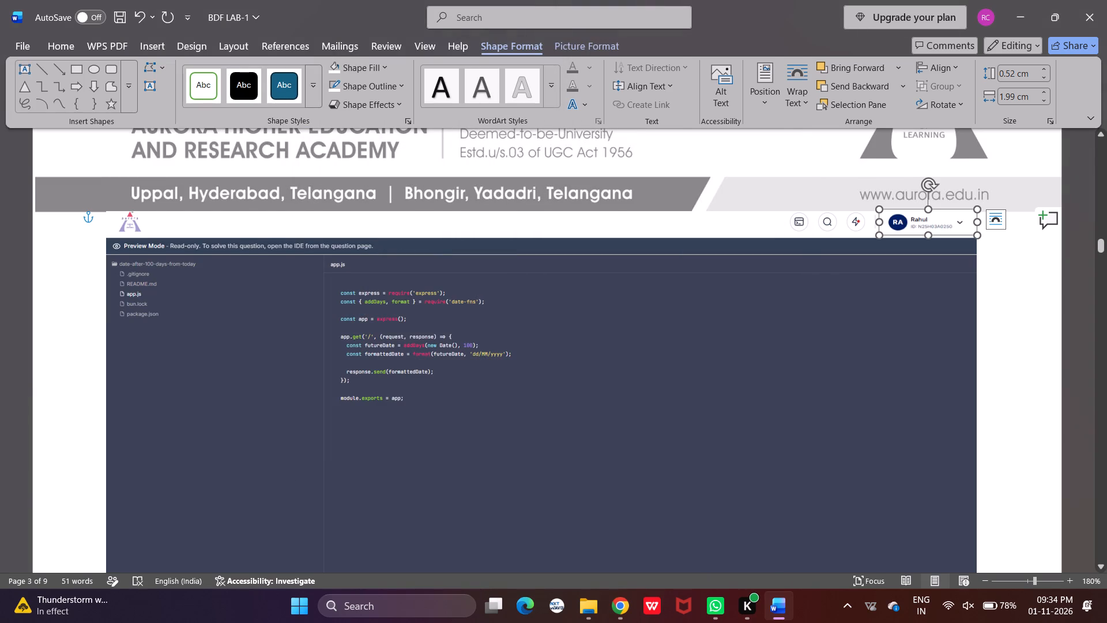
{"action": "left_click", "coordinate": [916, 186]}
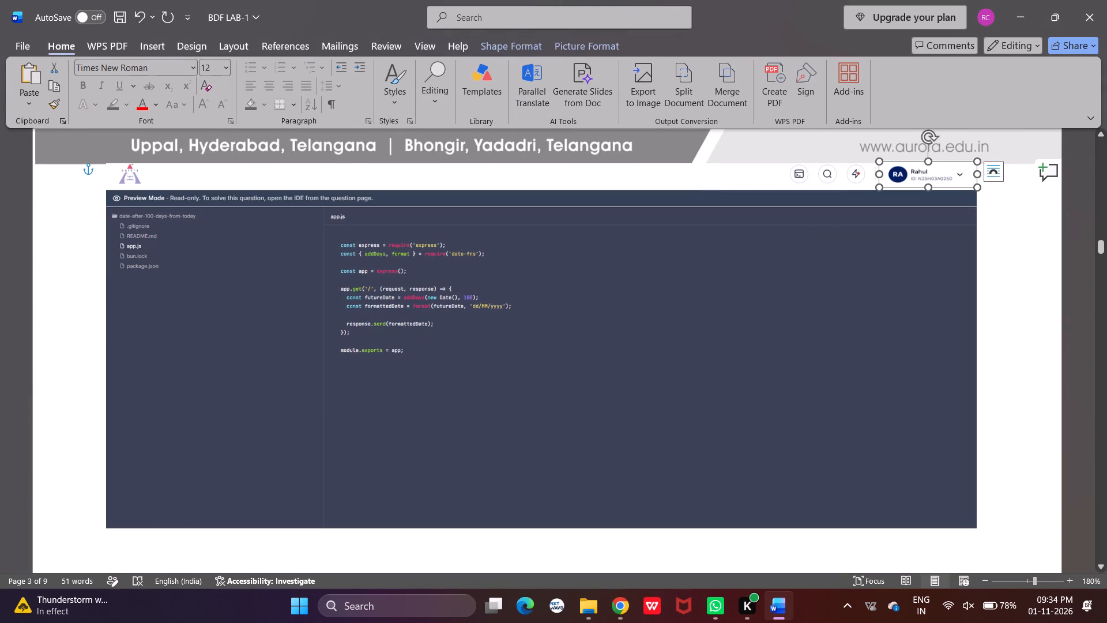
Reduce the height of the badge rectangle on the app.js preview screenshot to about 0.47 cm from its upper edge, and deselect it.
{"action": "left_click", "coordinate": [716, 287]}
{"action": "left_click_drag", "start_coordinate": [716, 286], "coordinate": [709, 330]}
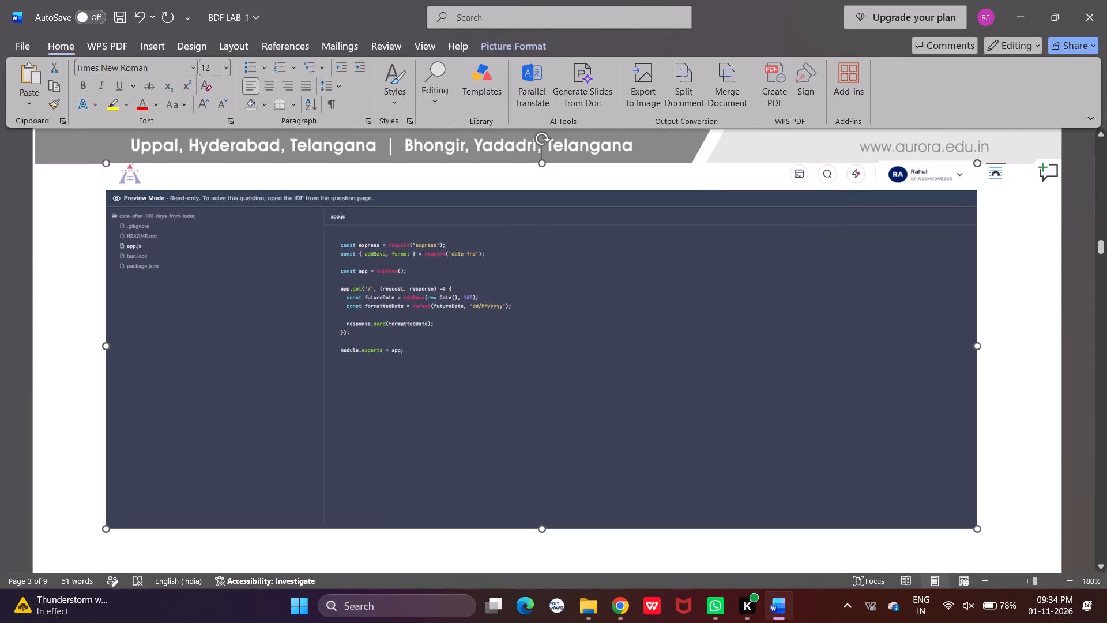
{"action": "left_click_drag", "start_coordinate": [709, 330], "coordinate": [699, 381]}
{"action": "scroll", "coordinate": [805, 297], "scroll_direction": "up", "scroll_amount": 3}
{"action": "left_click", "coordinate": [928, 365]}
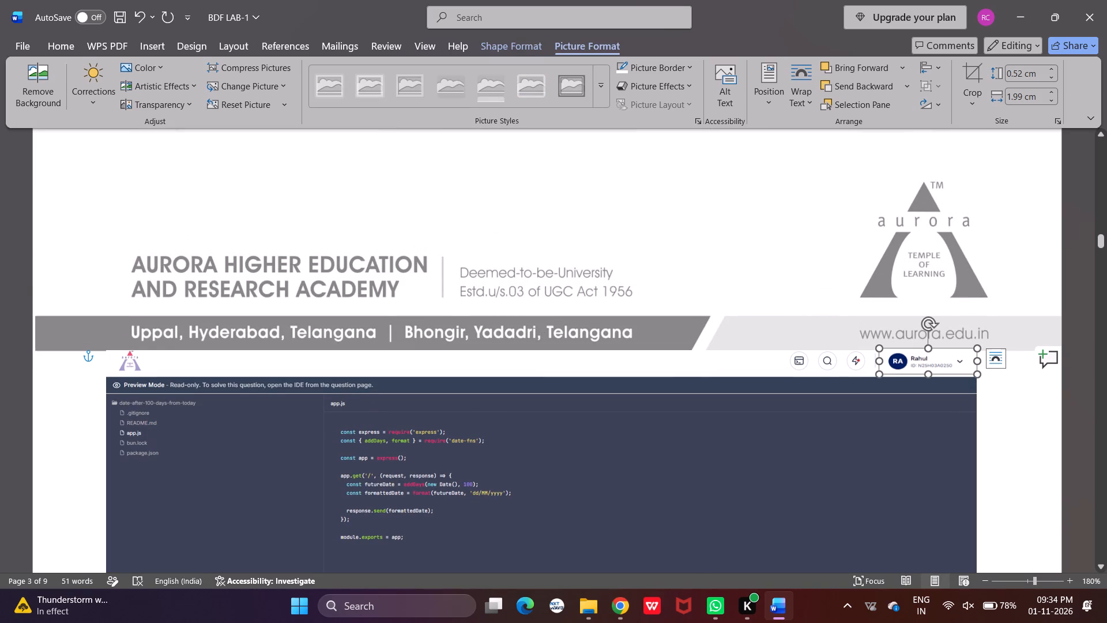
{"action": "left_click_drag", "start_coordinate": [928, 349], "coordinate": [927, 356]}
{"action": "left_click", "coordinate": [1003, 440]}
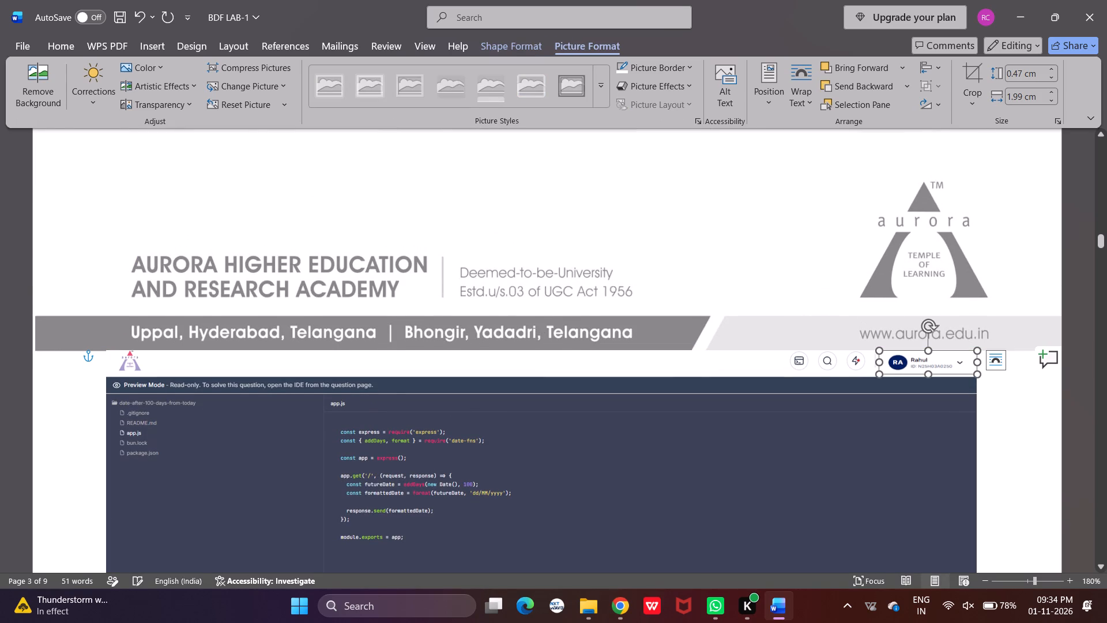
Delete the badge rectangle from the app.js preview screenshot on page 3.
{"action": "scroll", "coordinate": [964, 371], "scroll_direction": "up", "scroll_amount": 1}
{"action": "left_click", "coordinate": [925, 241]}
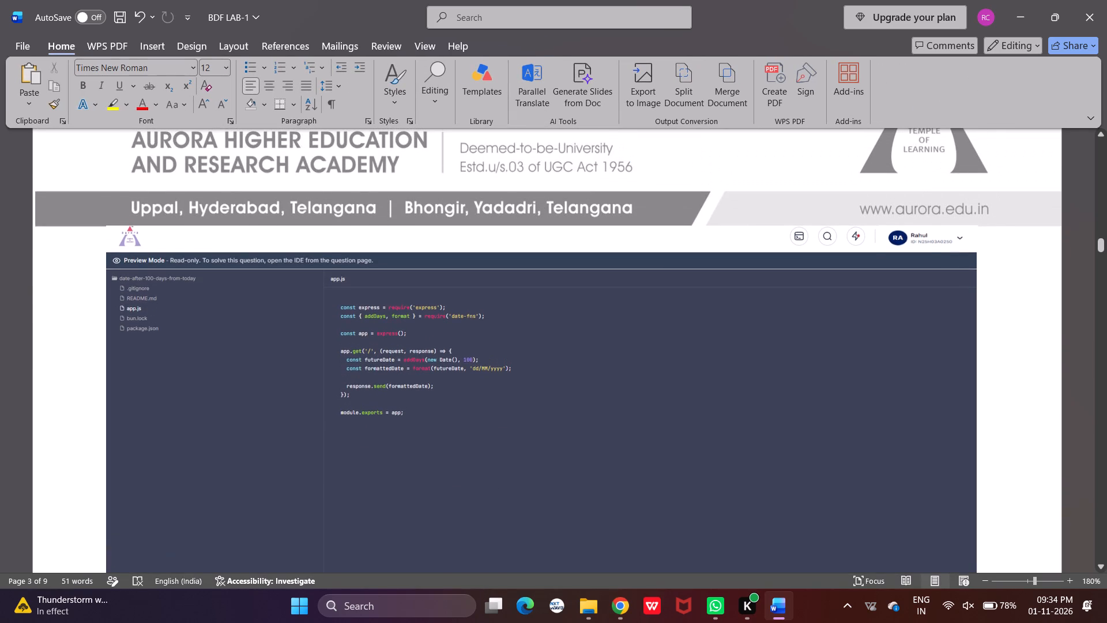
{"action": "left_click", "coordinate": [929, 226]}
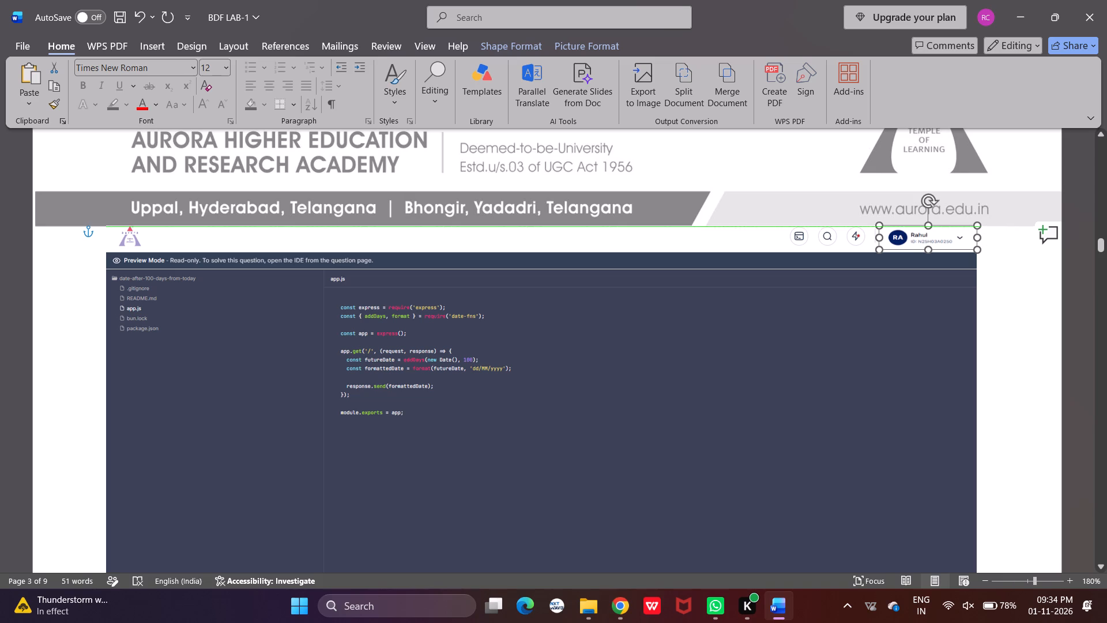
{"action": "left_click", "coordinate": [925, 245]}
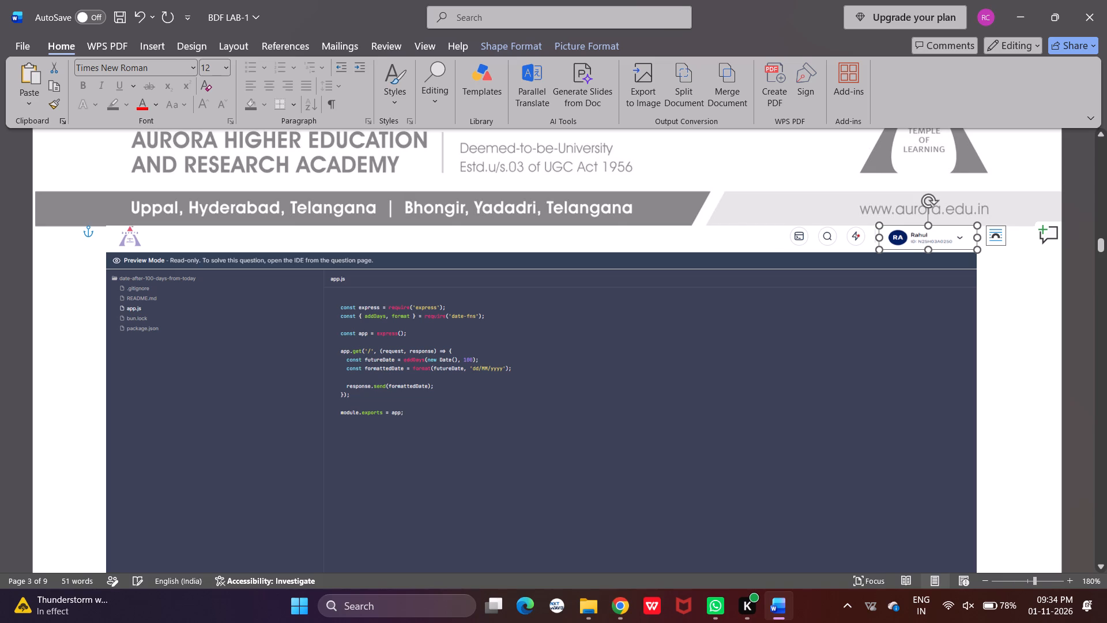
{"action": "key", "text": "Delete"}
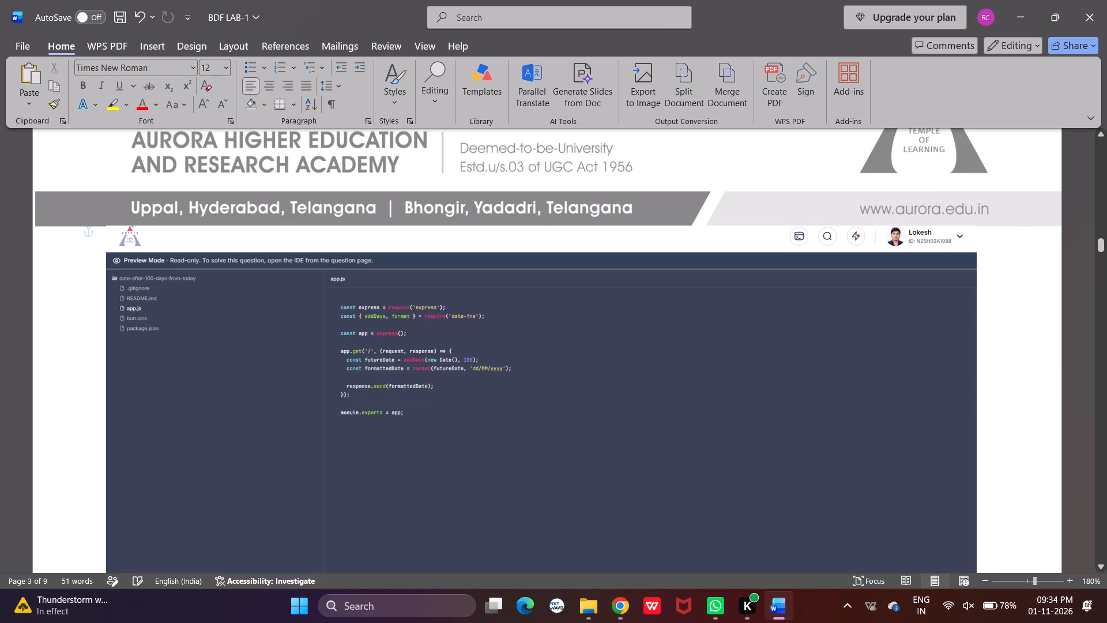
Crop the app.js preview screenshot from its upper edge to cut off the white header strip with the logo and profile badge.
{"action": "left_click", "coordinate": [790, 288]}
{"action": "right_click", "coordinate": [669, 268]}
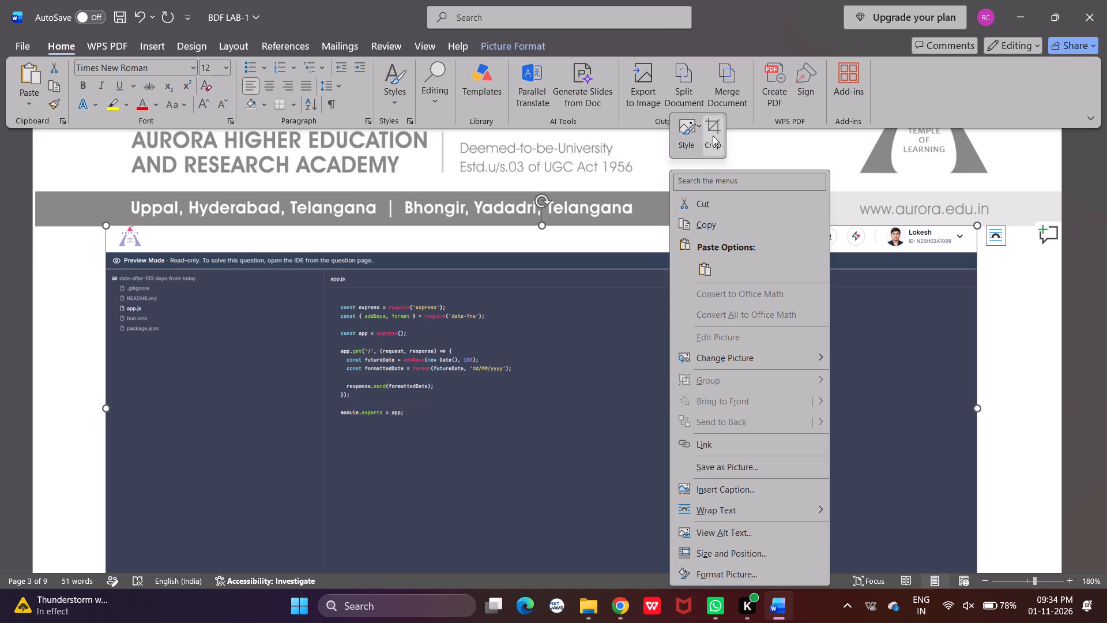
{"action": "left_click", "coordinate": [713, 136]}
{"action": "left_click_drag", "start_coordinate": [547, 230], "coordinate": [547, 253]}
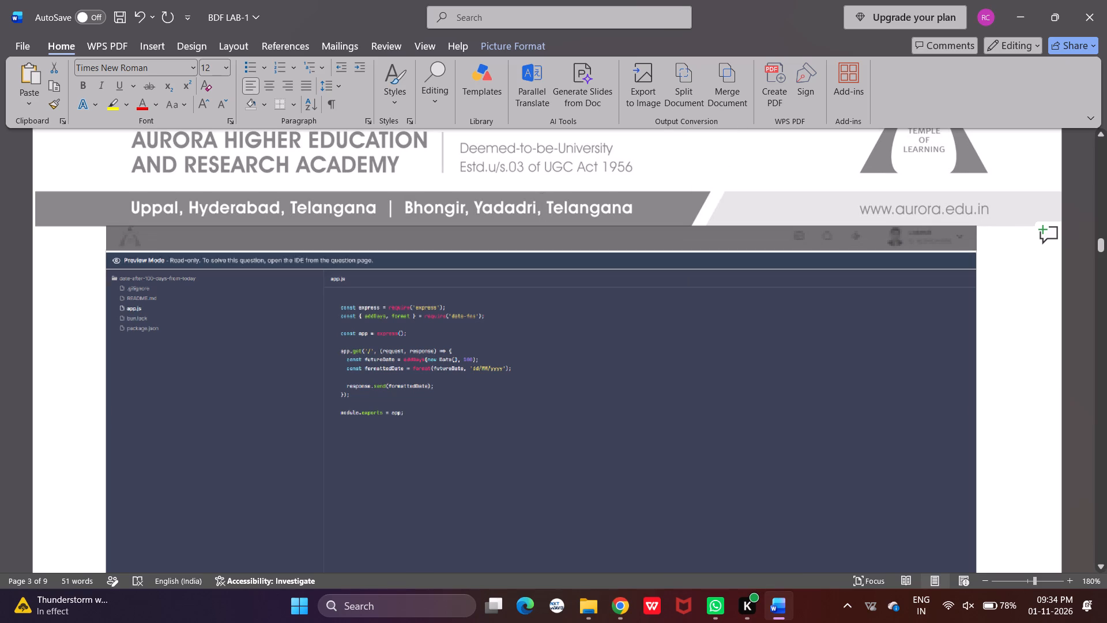
{"action": "left_click_drag", "start_coordinate": [547, 253], "coordinate": [545, 257]}
{"action": "left_click", "coordinate": [1015, 315]}
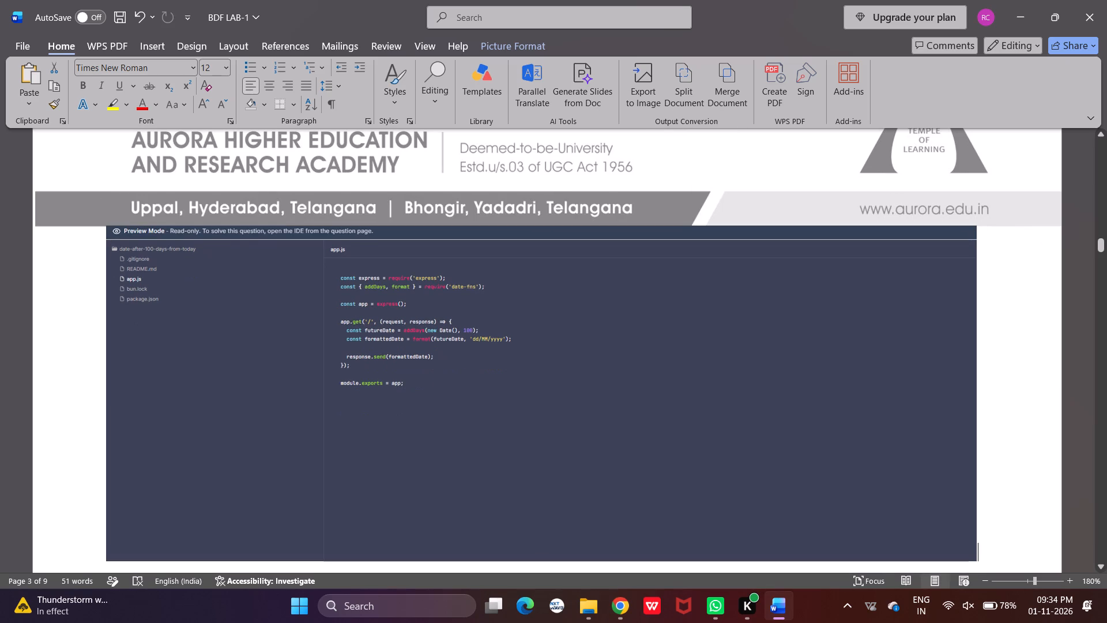
Draw a rectangle about 0.6 cm high and 2.02 cm wide over the profile badge in the Today's Date Description screenshot.
{"action": "scroll", "coordinate": [822, 332], "scroll_direction": "down", "scroll_amount": 7}
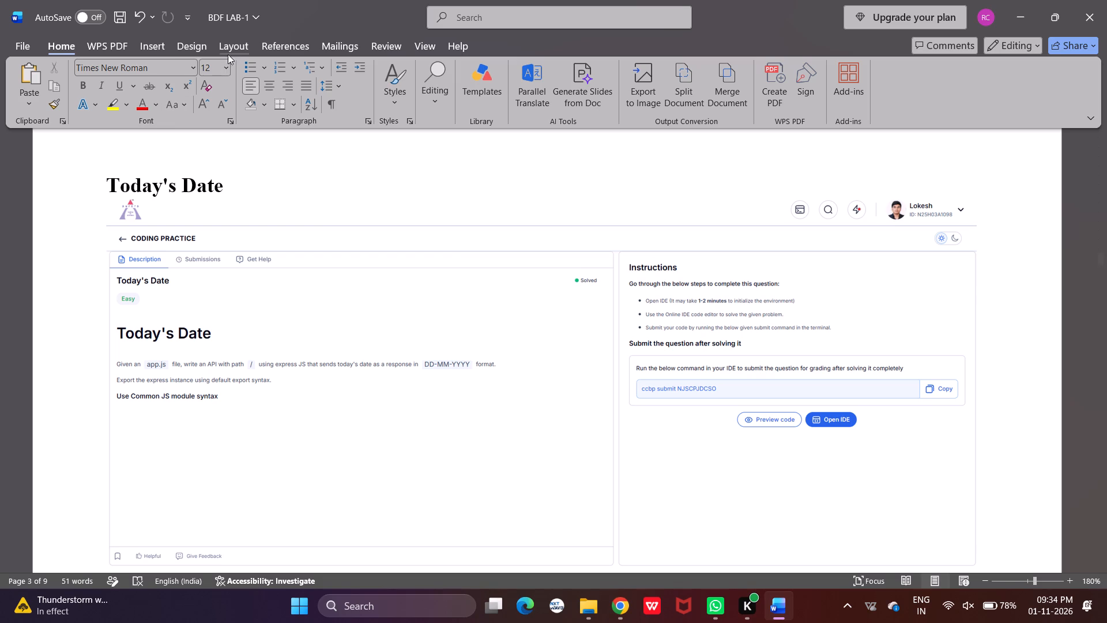
{"action": "left_click", "coordinate": [146, 49]}
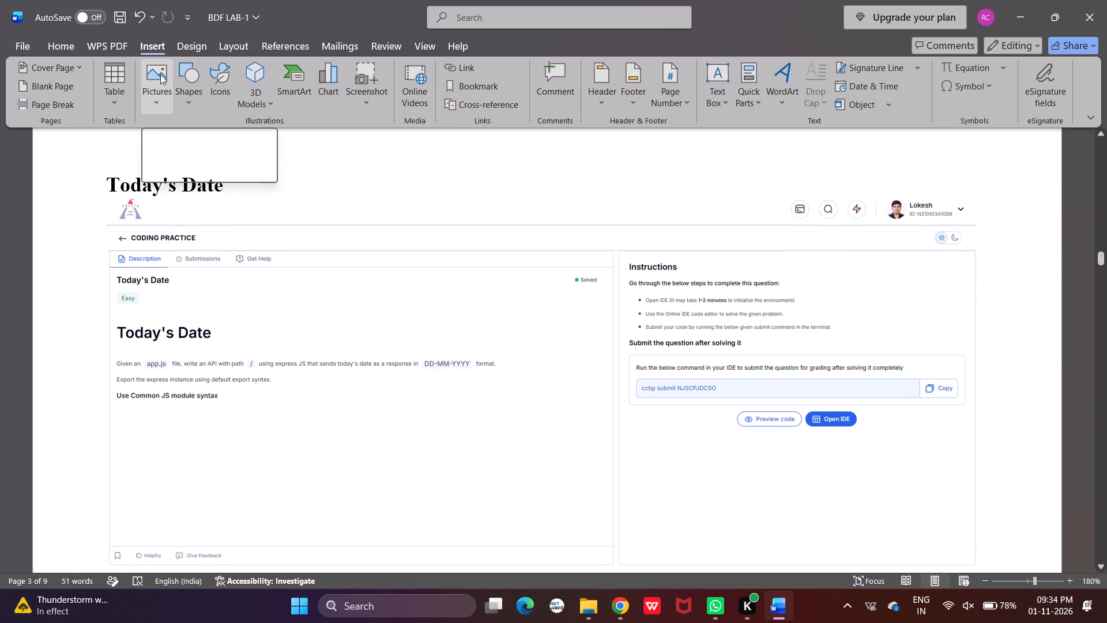
{"action": "left_click", "coordinate": [174, 75]}
{"action": "left_click", "coordinate": [229, 151]}
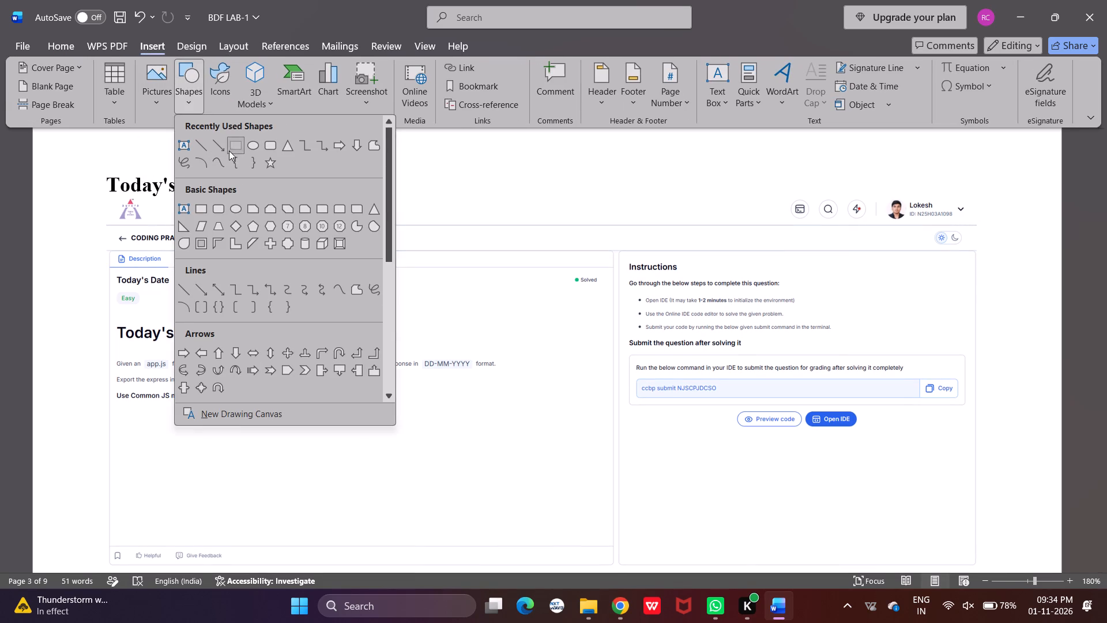
{"action": "left_click_drag", "start_coordinate": [880, 193], "coordinate": [921, 213]}
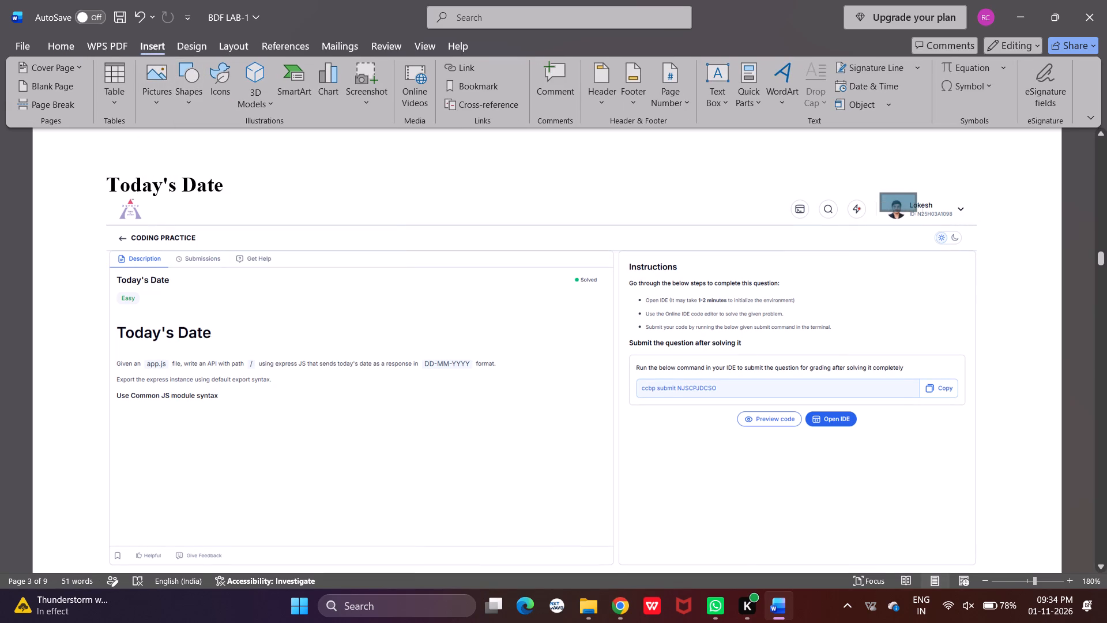
{"action": "left_click_drag", "start_coordinate": [921, 213], "coordinate": [978, 222]}
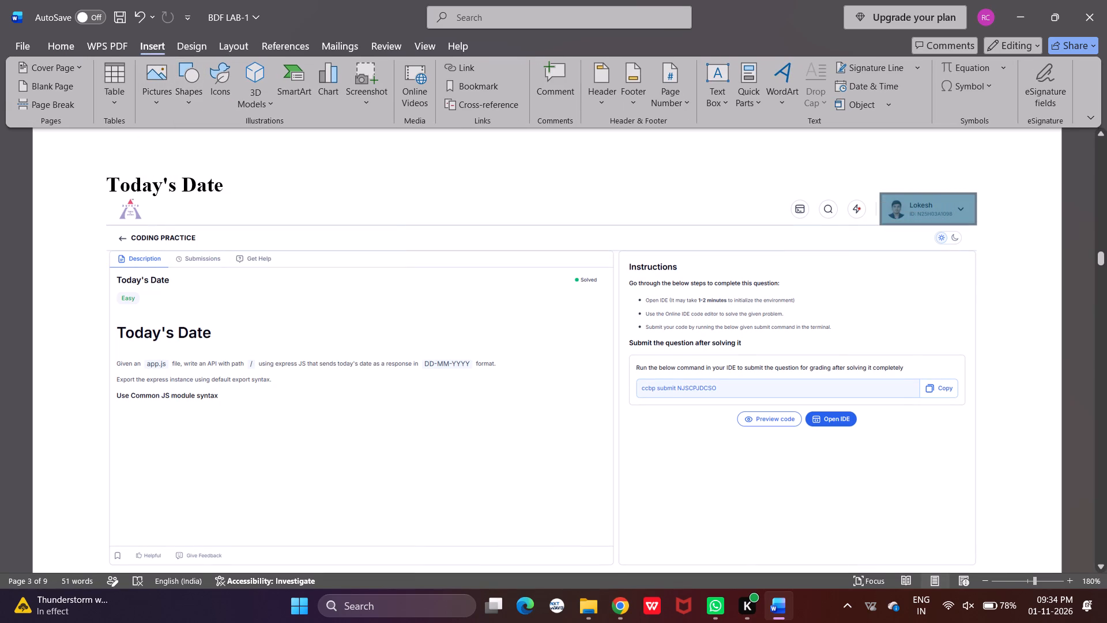
{"action": "left_click_drag", "start_coordinate": [978, 222], "coordinate": [980, 223]}
Set both the fill and the outline of the rectangle on the Today's Date screenshot to white.
{"action": "right_click", "coordinate": [908, 216]}
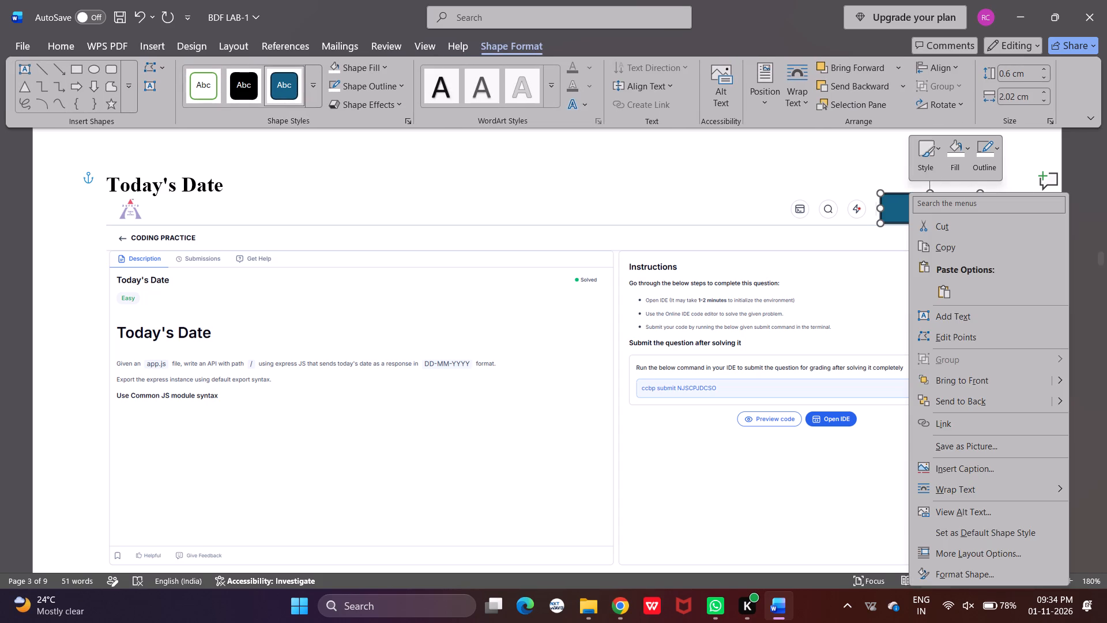
{"action": "left_click", "coordinate": [956, 158]}
{"action": "left_click", "coordinate": [912, 241]}
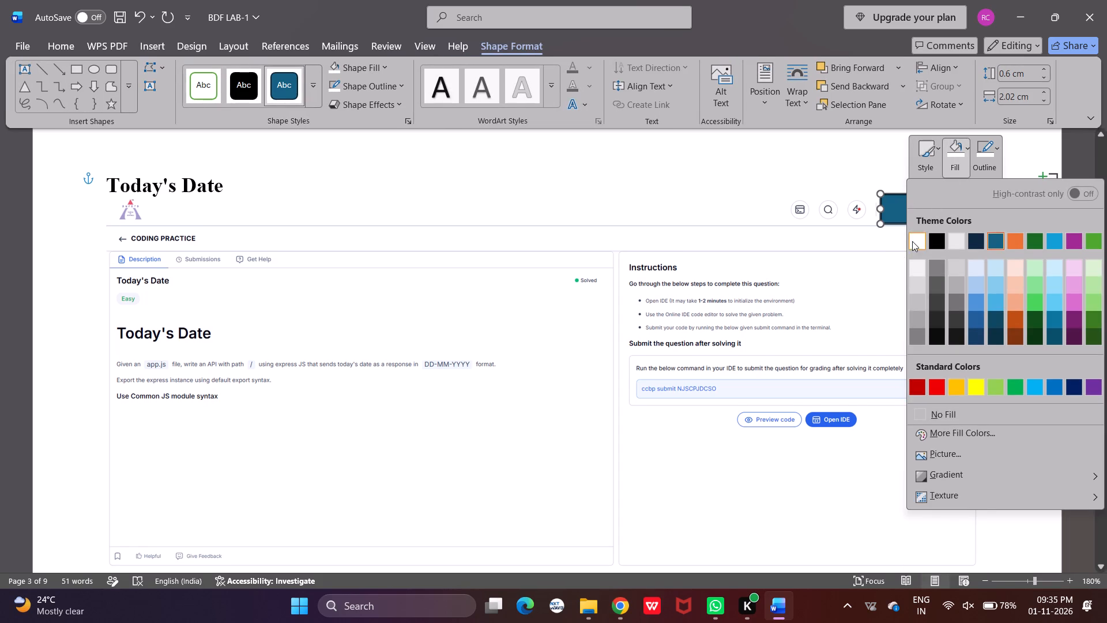
{"action": "left_click", "coordinate": [998, 156]}
{"action": "left_click", "coordinate": [912, 237]}
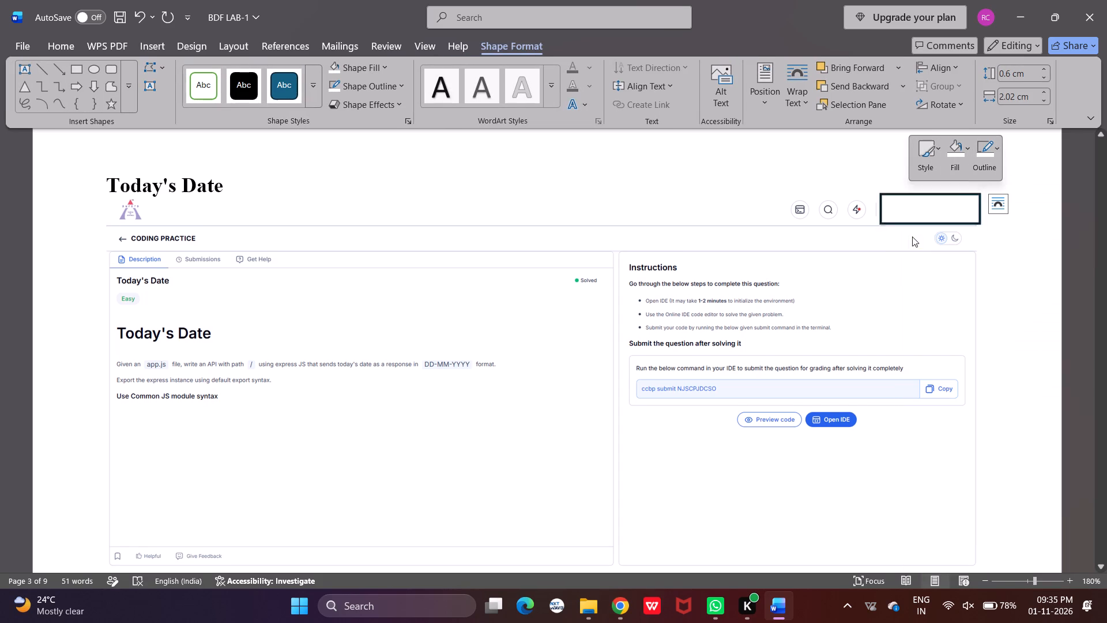
Fill the white rectangle on the Today's Date Description screenshot with the new profile badge picture from a file.
{"action": "left_click", "coordinate": [969, 168]}
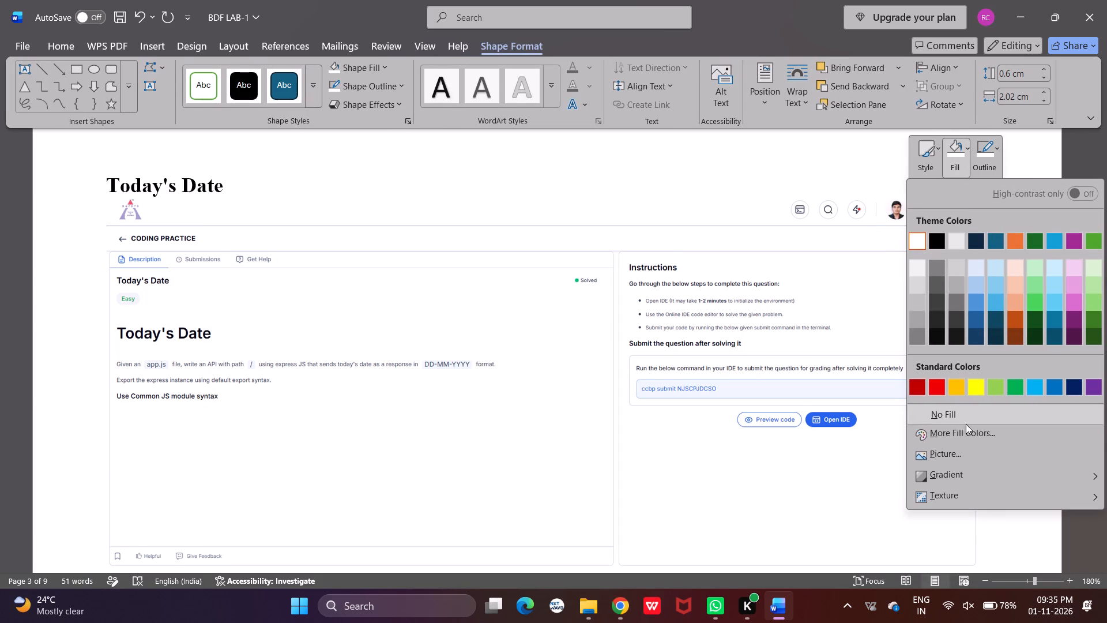
{"action": "left_click", "coordinate": [964, 461]}
{"action": "double_click", "coordinate": [473, 246]}
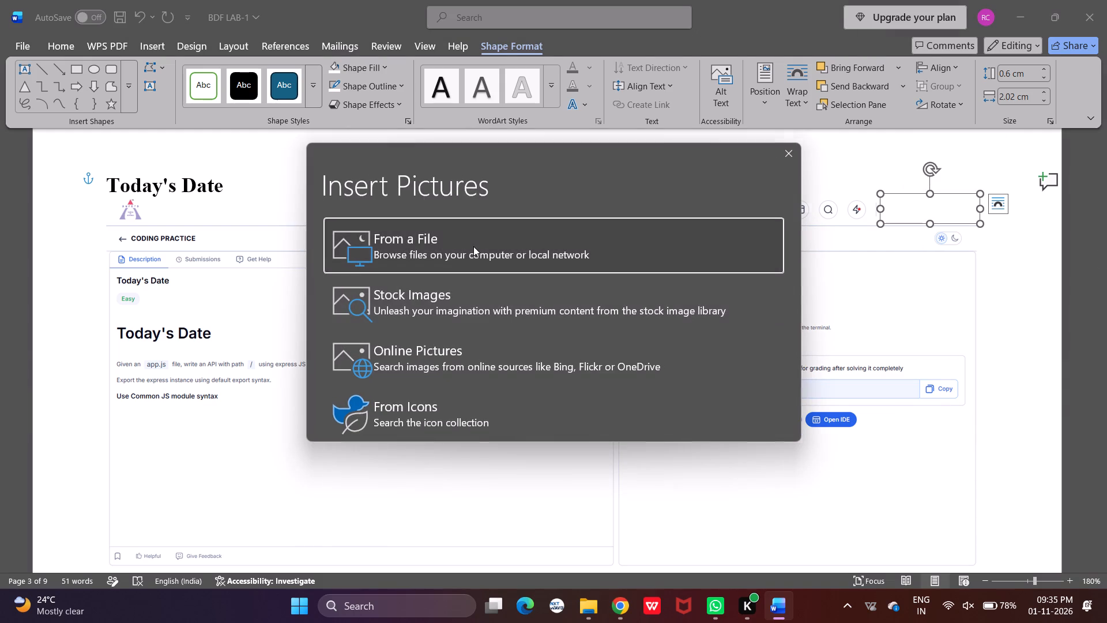
{"action": "double_click", "coordinate": [515, 163]}
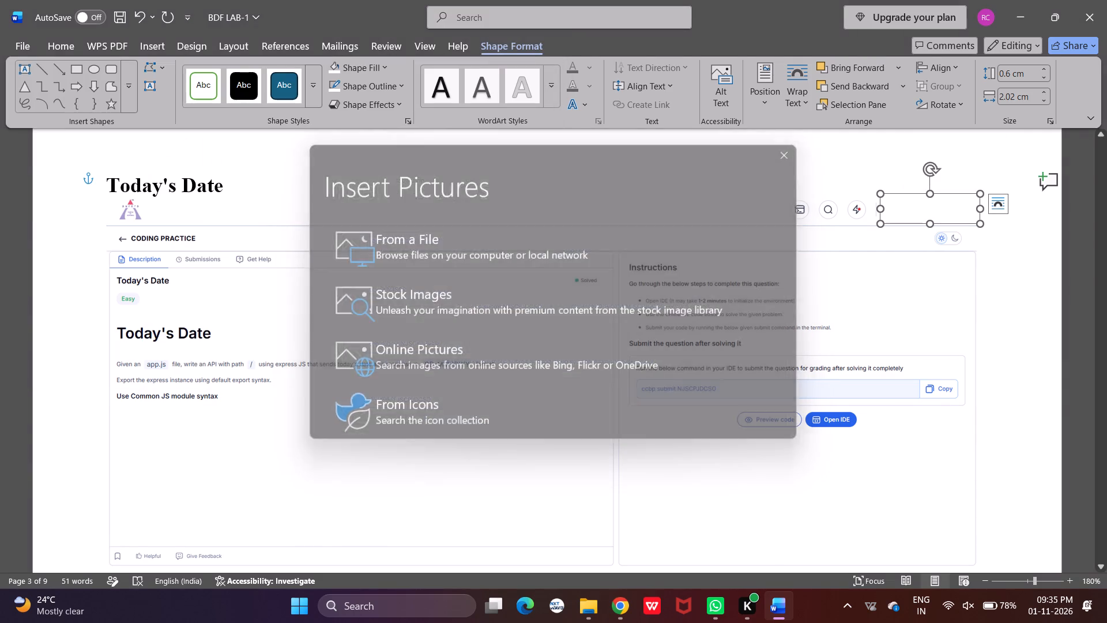
{"action": "left_click", "coordinate": [756, 166]}
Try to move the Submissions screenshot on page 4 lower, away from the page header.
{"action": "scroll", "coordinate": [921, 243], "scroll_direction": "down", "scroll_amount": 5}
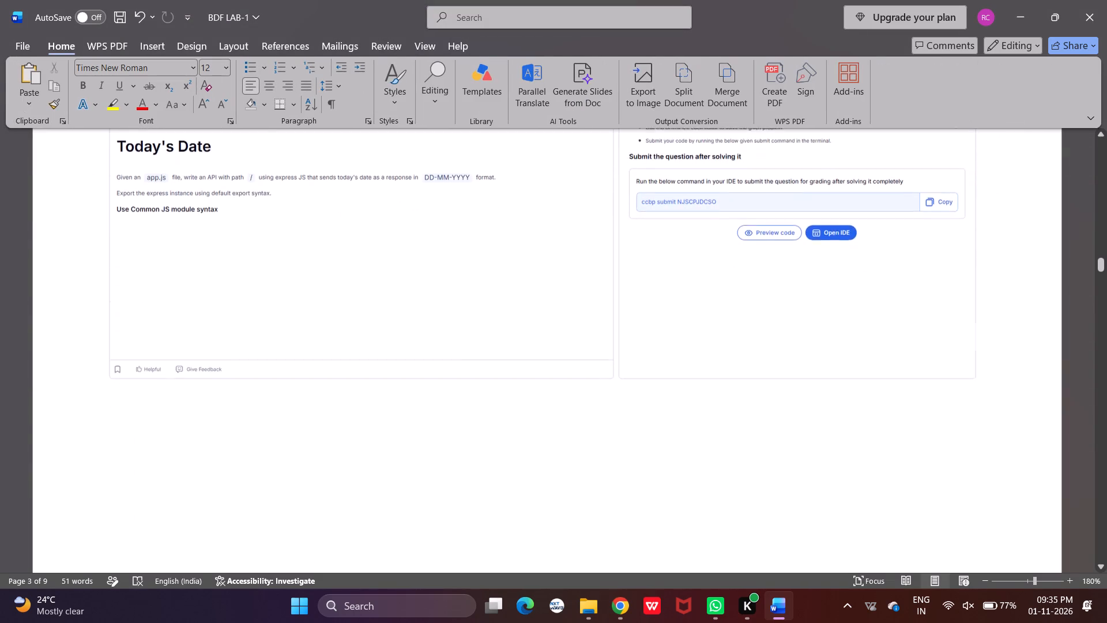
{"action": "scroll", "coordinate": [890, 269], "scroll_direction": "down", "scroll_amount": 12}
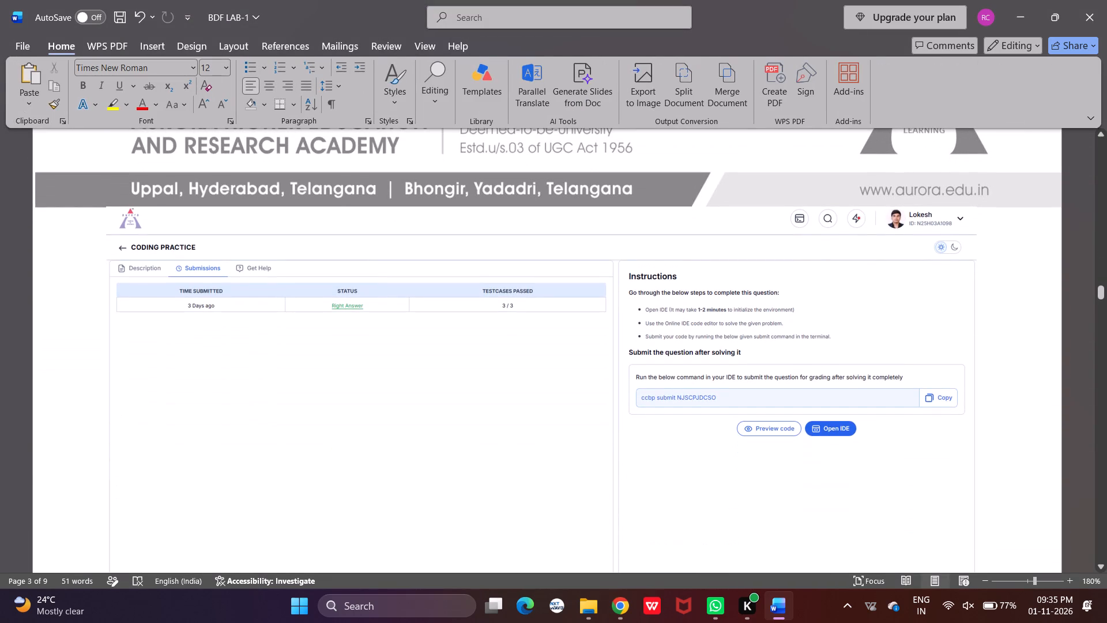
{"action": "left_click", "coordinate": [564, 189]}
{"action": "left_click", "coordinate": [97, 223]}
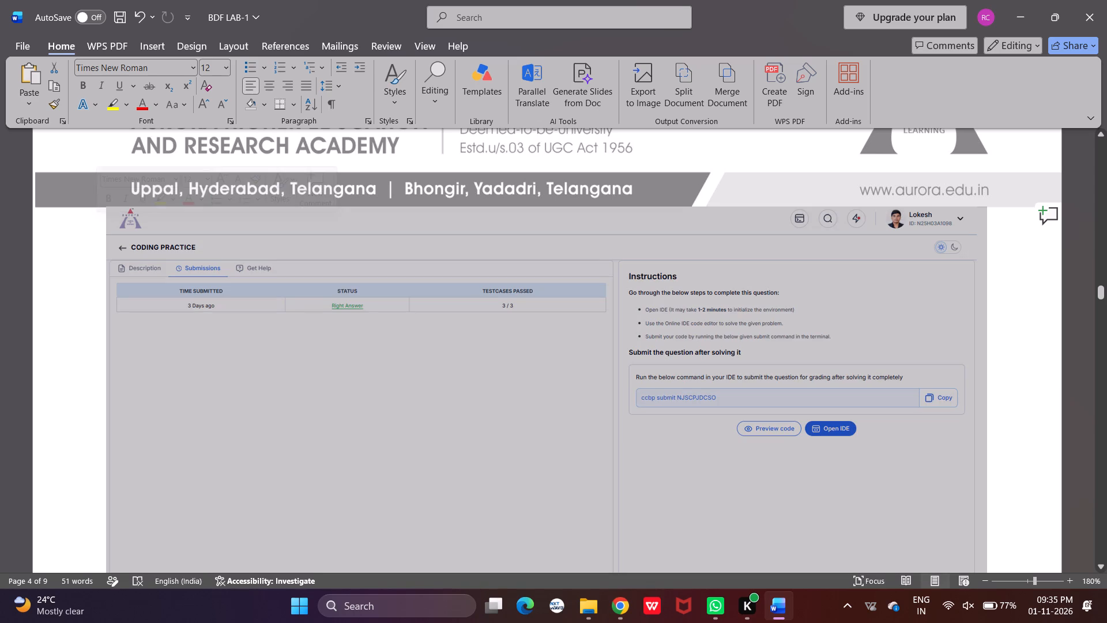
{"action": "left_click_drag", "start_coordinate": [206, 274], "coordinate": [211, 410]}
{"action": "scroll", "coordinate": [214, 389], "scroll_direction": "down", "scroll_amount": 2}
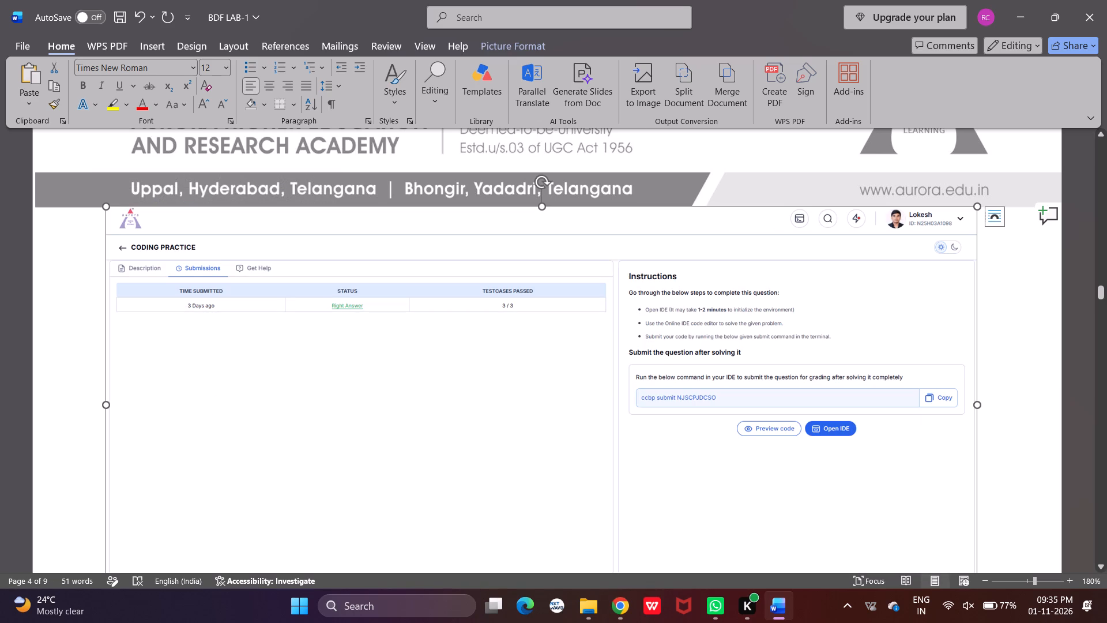
Insert 16 blank lines after the Today's Date Description screenshot to push the Submissions screenshot lower on page 4, clear of the header.
{"action": "scroll", "coordinate": [710, 181], "scroll_direction": "up", "scroll_amount": 7}
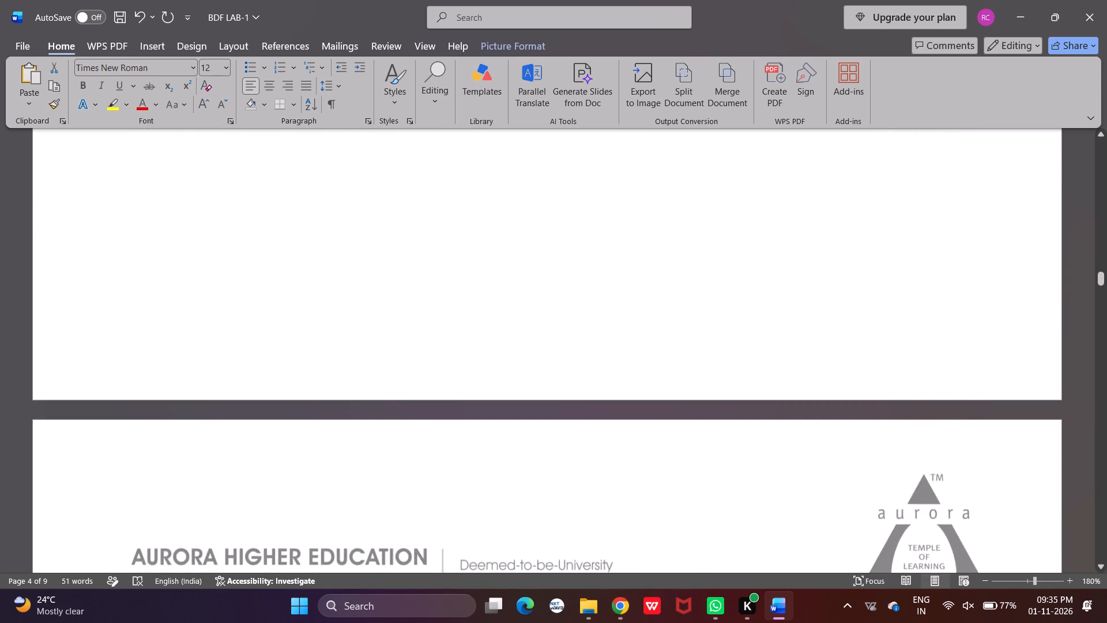
{"action": "scroll", "coordinate": [930, 237], "scroll_direction": "up", "scroll_amount": 6}
{"action": "left_click", "coordinate": [1001, 341]}
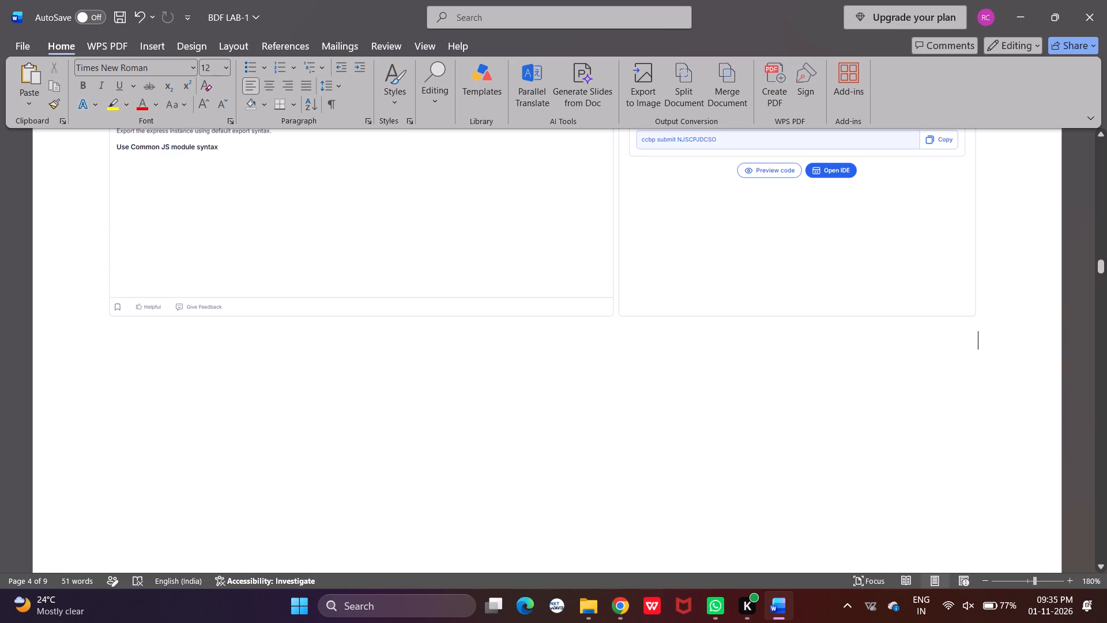
{"action": "key", "text": "Return"}
{"action": "scroll", "coordinate": [993, 337], "scroll_direction": "down", "scroll_amount": 7}
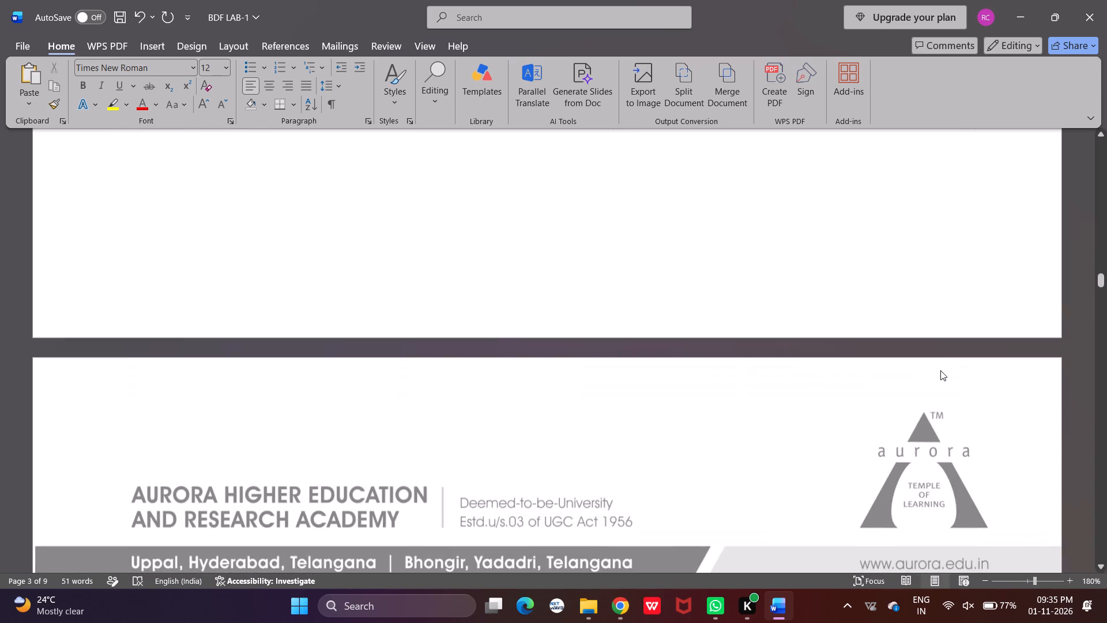
{"action": "scroll", "coordinate": [938, 370], "scroll_direction": "down", "scroll_amount": 4}
{"action": "key", "text": "Return"}
{"action": "key", "text": "Return"}
{"action": "scroll", "coordinate": [928, 351], "scroll_direction": "down", "scroll_amount": 7}
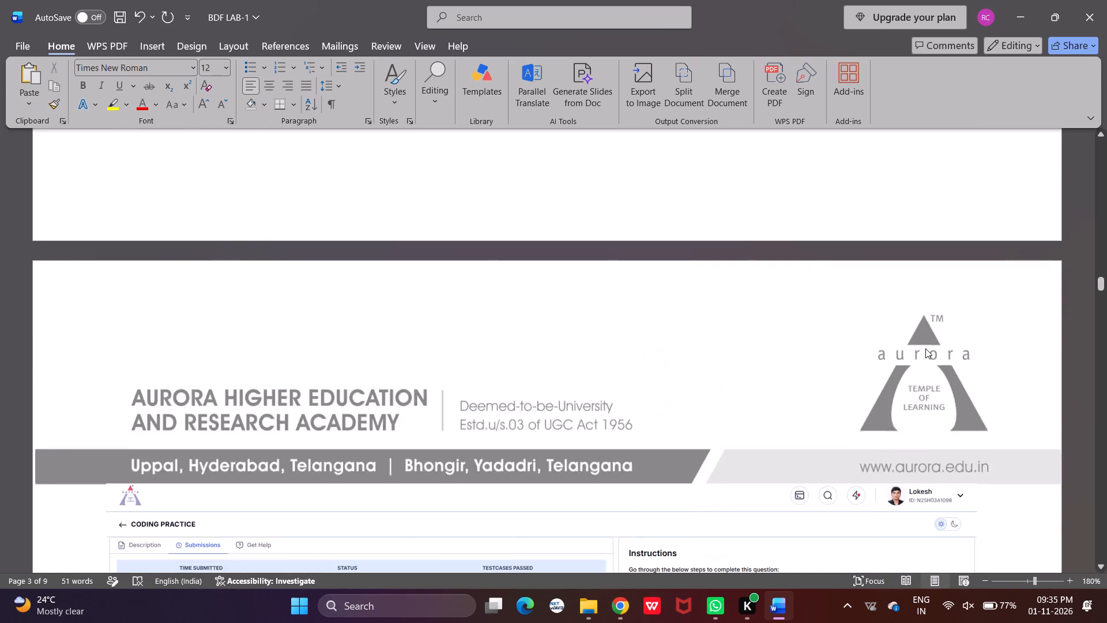
{"action": "scroll", "coordinate": [925, 348], "scroll_direction": "down", "scroll_amount": 2}
{"action": "key", "text": "Return"}
{"action": "key", "text": "Return"}
{"action": "key", "text": "Return"}
{"action": "key", "text": "Return"}
{"action": "key", "text": "Return"}
{"action": "key", "text": "Return"}
{"action": "key", "text": "Return"}
{"action": "key", "text": "Return"}
{"action": "key", "text": "Return"}
{"action": "key", "text": "Return"}
{"action": "key", "text": "Return"}
{"action": "key", "text": "Return"}
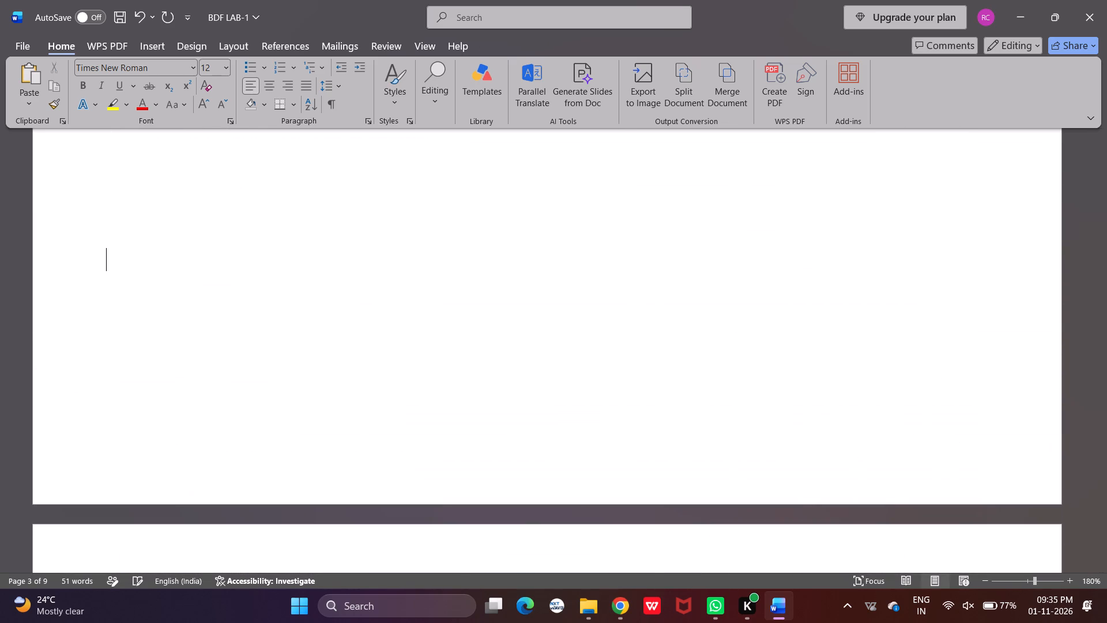
{"action": "key", "text": "Return"}
Draw a rectangle about 0.54 cm high and 1.92 cm wide over the profile badge in the Submissions screenshot on page 4.
{"action": "scroll", "coordinate": [925, 348], "scroll_direction": "down", "scroll_amount": 7}
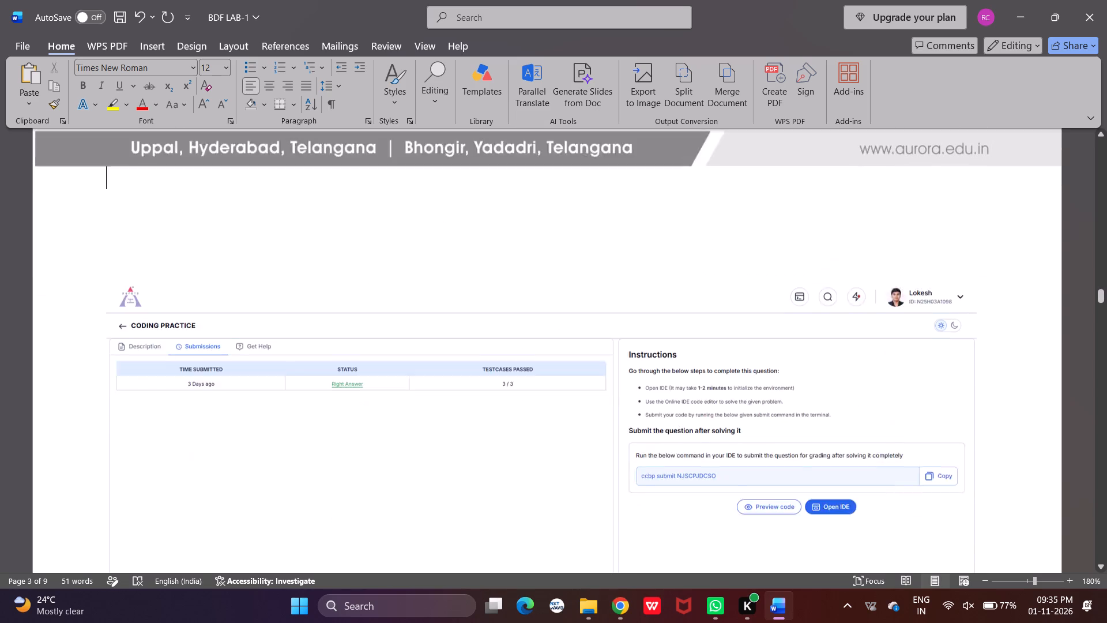
{"action": "scroll", "coordinate": [925, 348], "scroll_direction": "down", "scroll_amount": 5}
{"action": "scroll", "coordinate": [925, 348], "scroll_direction": "up", "scroll_amount": 6}
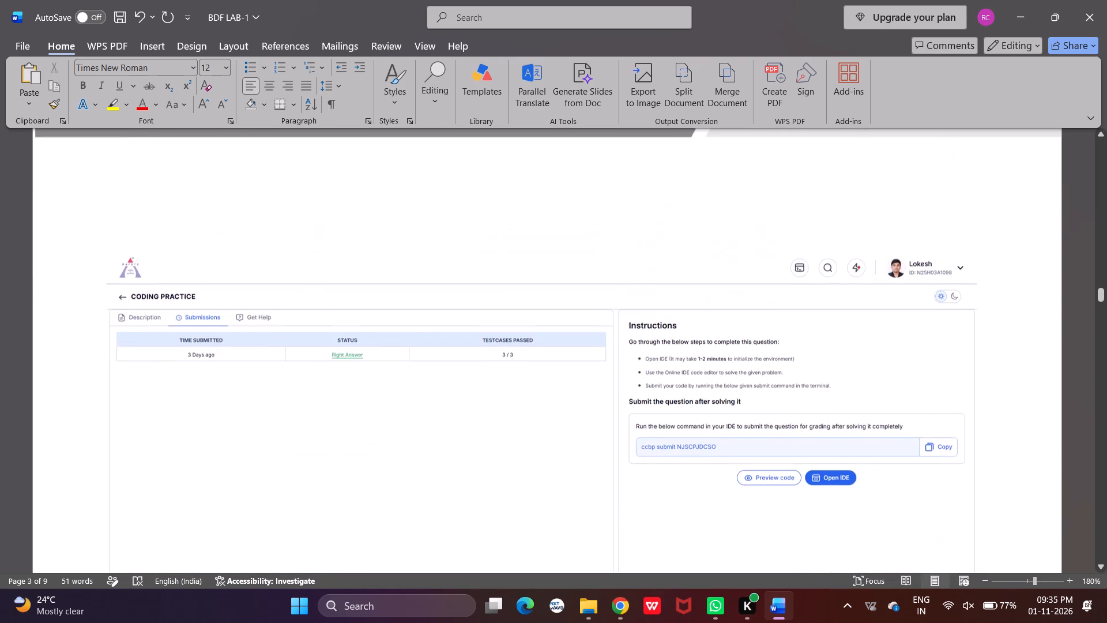
{"action": "scroll", "coordinate": [923, 345], "scroll_direction": "up", "scroll_amount": 2}
{"action": "right_click", "coordinate": [609, 343]}
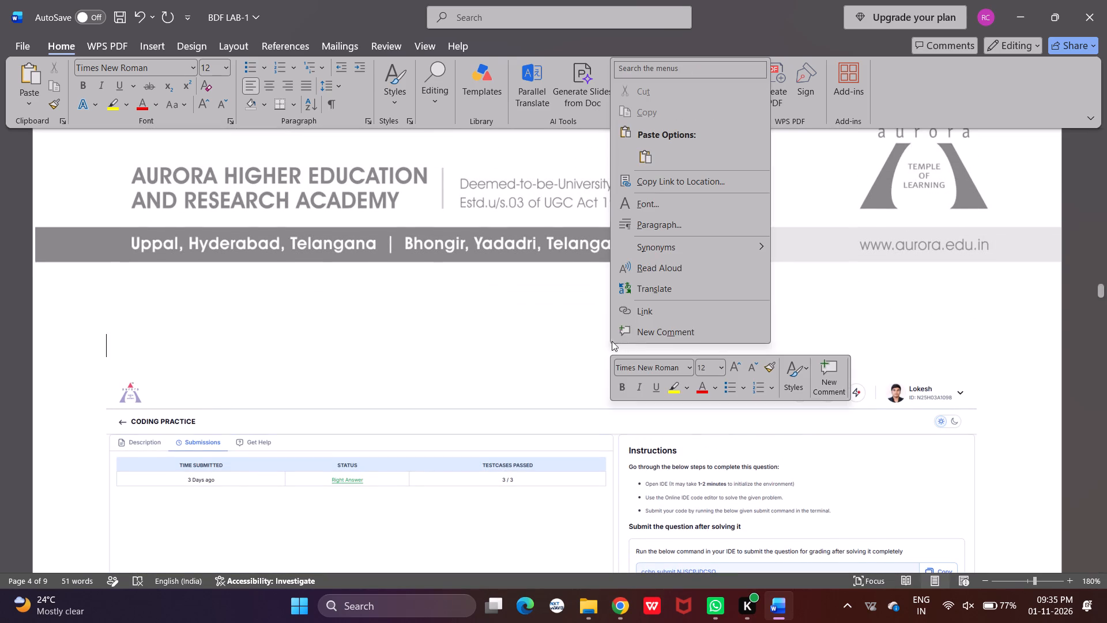
{"action": "left_click", "coordinate": [148, 47]}
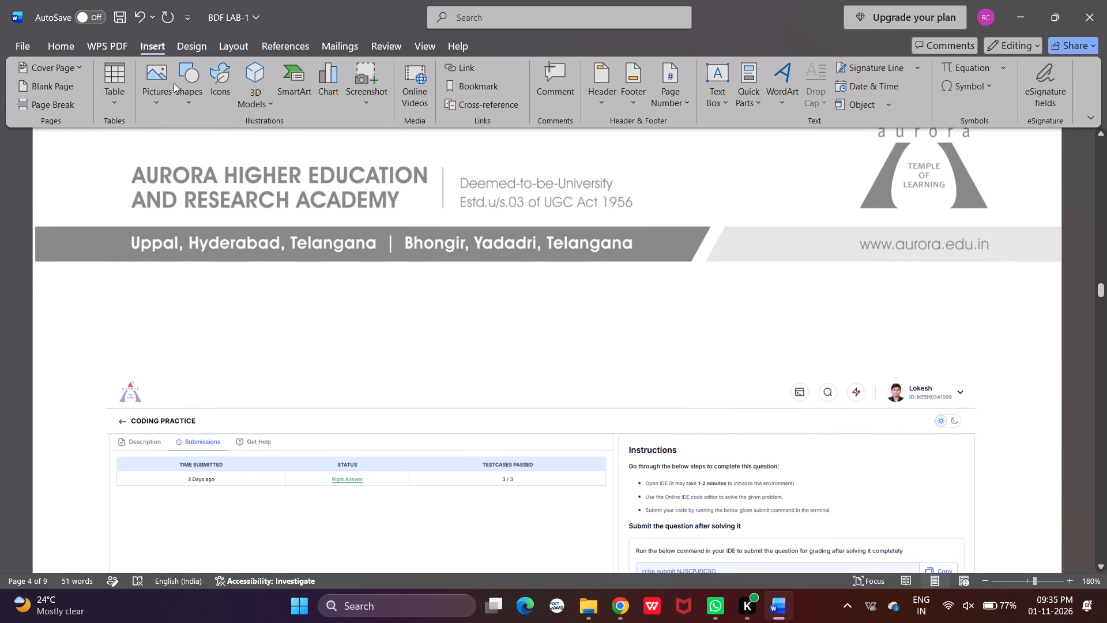
{"action": "left_click", "coordinate": [178, 84]}
{"action": "left_click", "coordinate": [228, 141]}
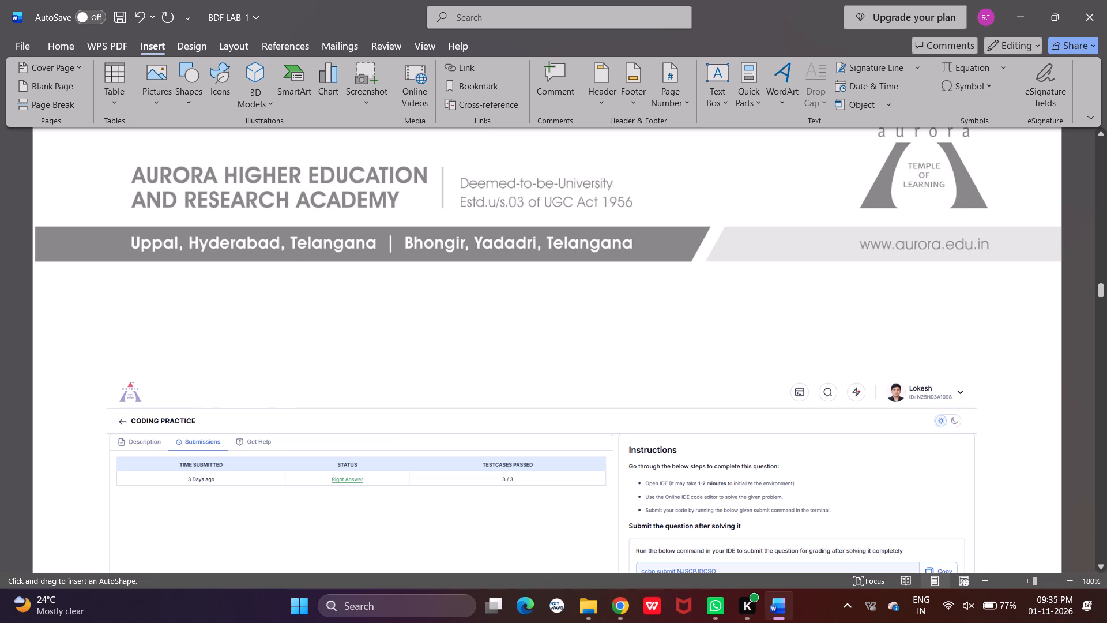
{"action": "left_click_drag", "start_coordinate": [879, 377], "coordinate": [881, 377]}
{"action": "left_click_drag", "start_coordinate": [881, 377], "coordinate": [970, 405]}
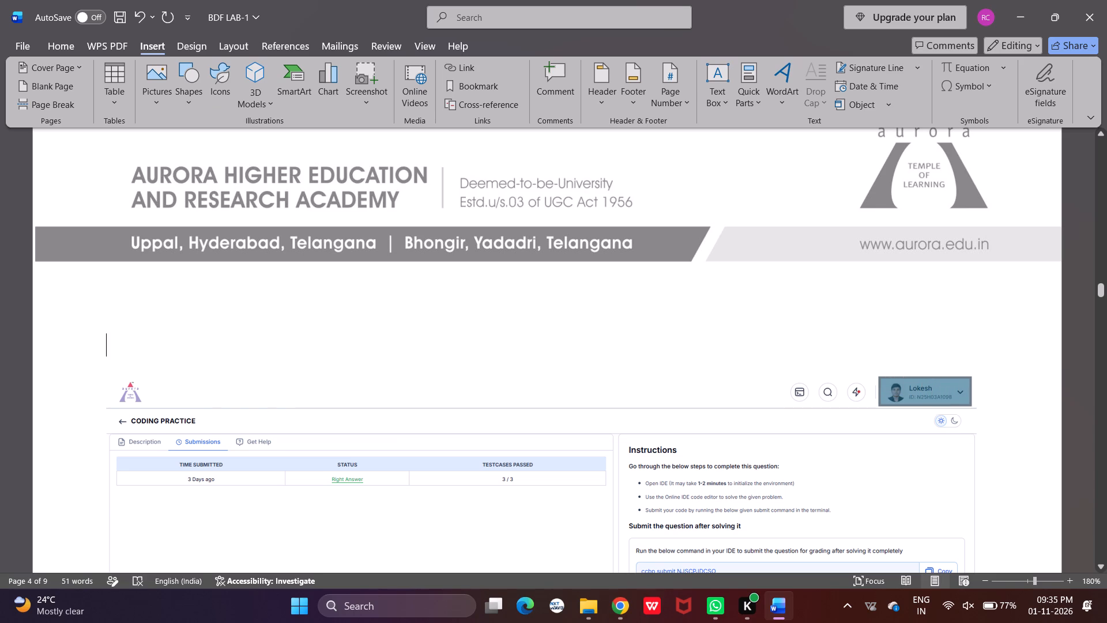
{"action": "left_click_drag", "start_coordinate": [970, 405], "coordinate": [973, 405]}
Set both the fill and the outline of the rectangle on the Submissions screenshot to white.
{"action": "right_click", "coordinate": [931, 397]}
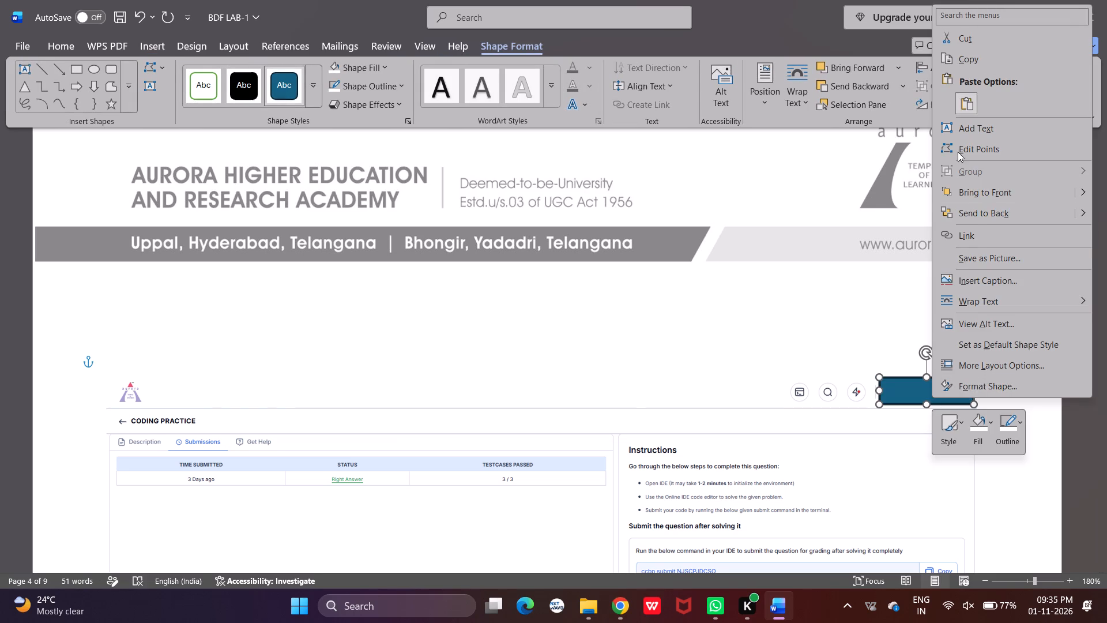
{"action": "left_click", "coordinate": [972, 430]}
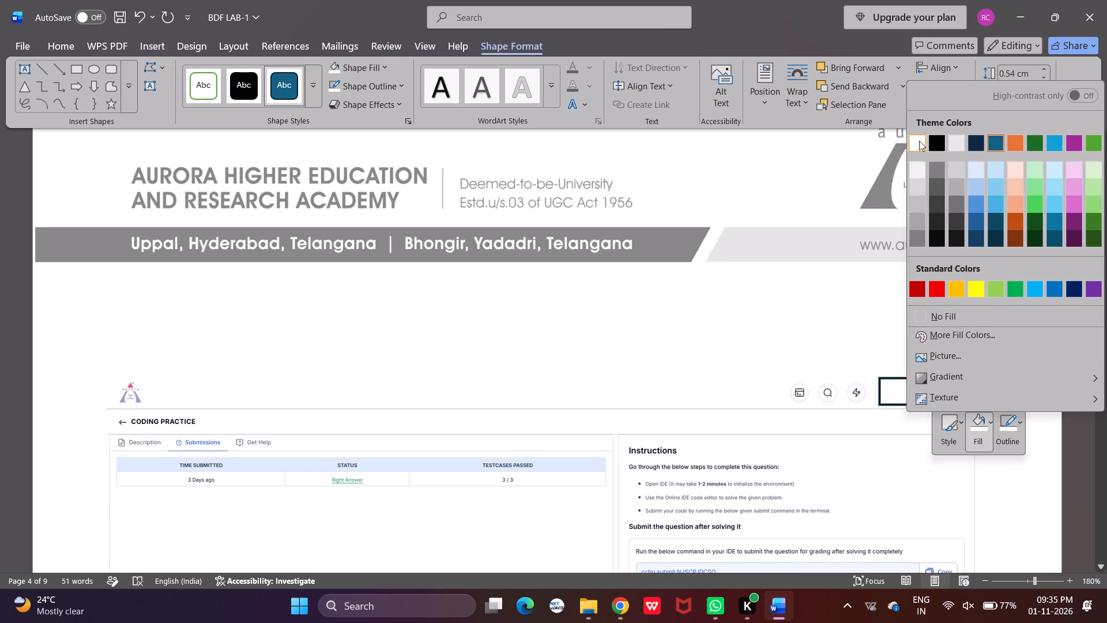
{"action": "left_click", "coordinate": [919, 141]}
{"action": "left_click", "coordinate": [1007, 448]}
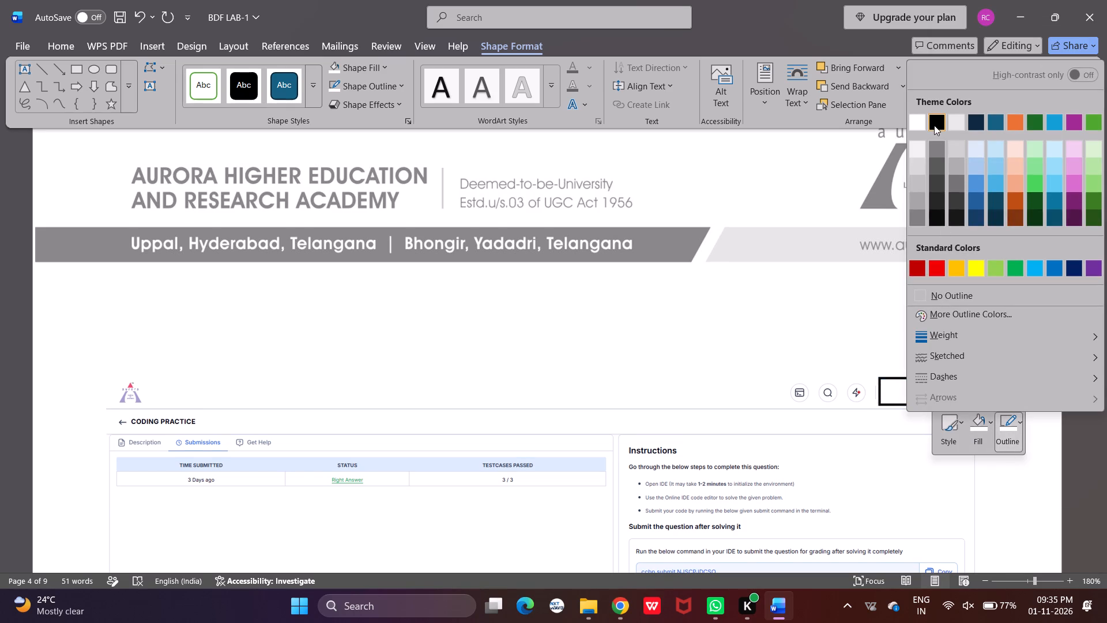
{"action": "left_click", "coordinate": [921, 125]}
{"action": "right_click", "coordinate": [899, 388]}
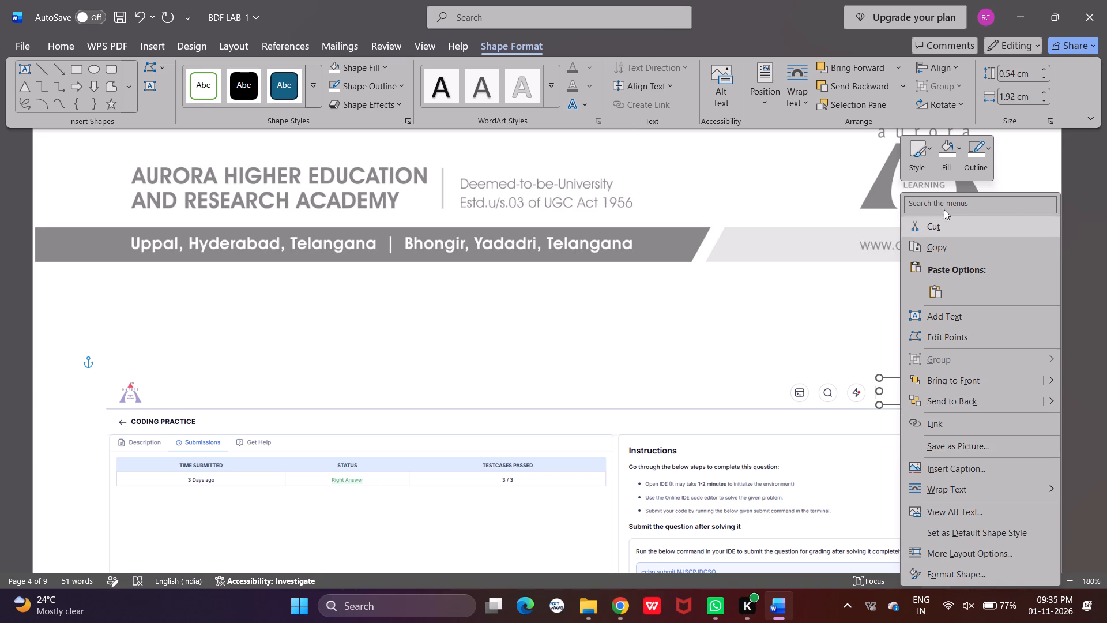
{"action": "left_click", "coordinate": [942, 149]}
{"action": "left_click", "coordinate": [929, 453]}
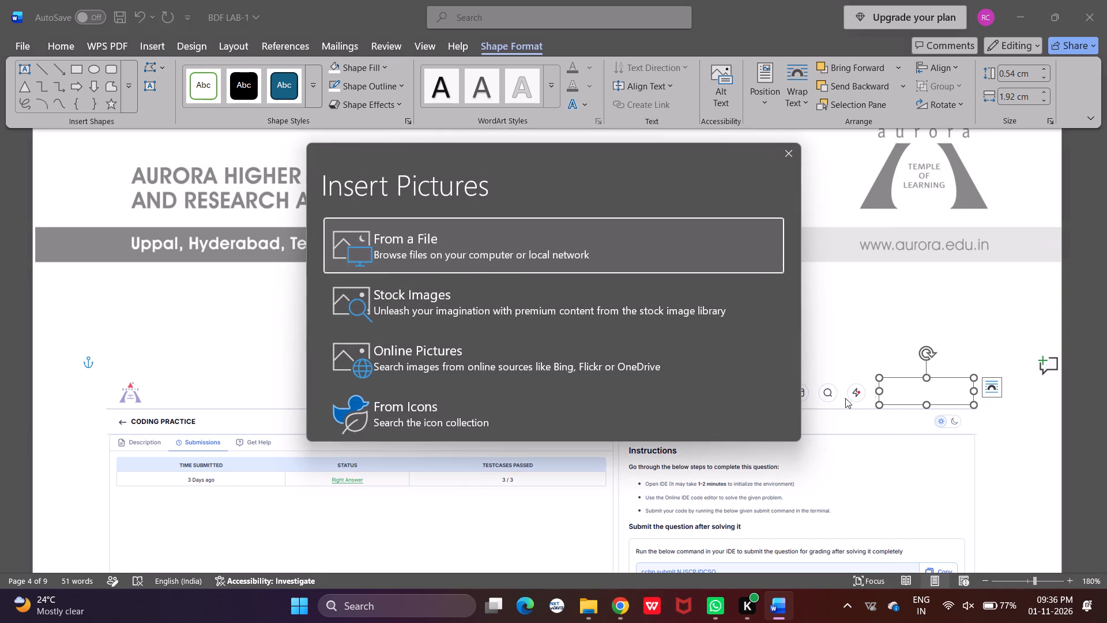
{"action": "double_click", "coordinate": [570, 226]}
{"action": "left_click", "coordinate": [462, 149]}
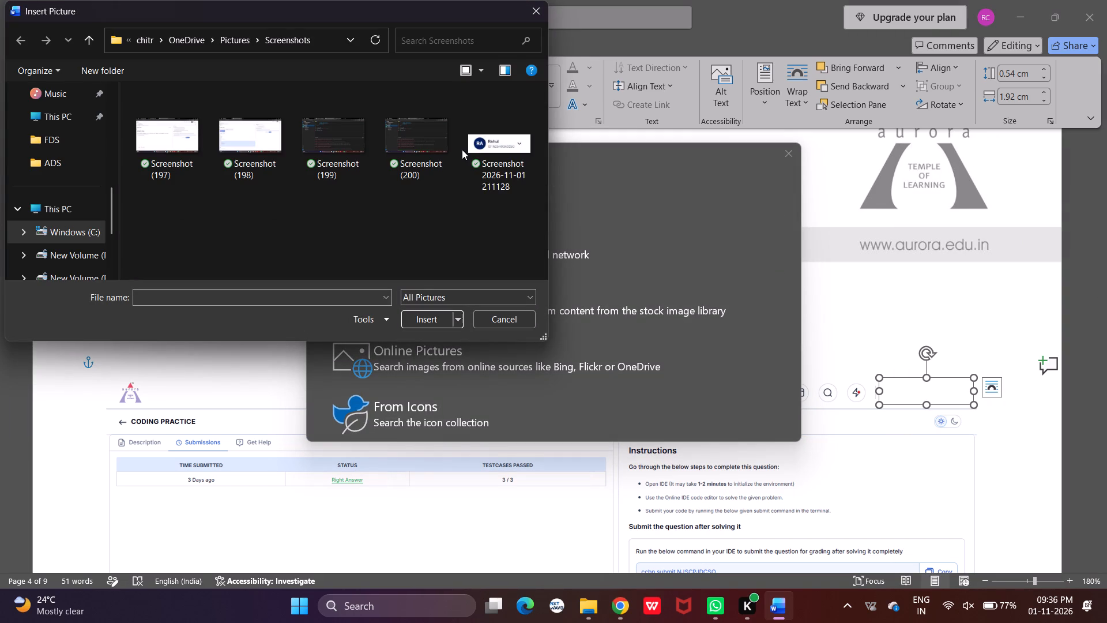
{"action": "left_click", "coordinate": [477, 145]}
{"action": "left_click", "coordinate": [483, 145]}
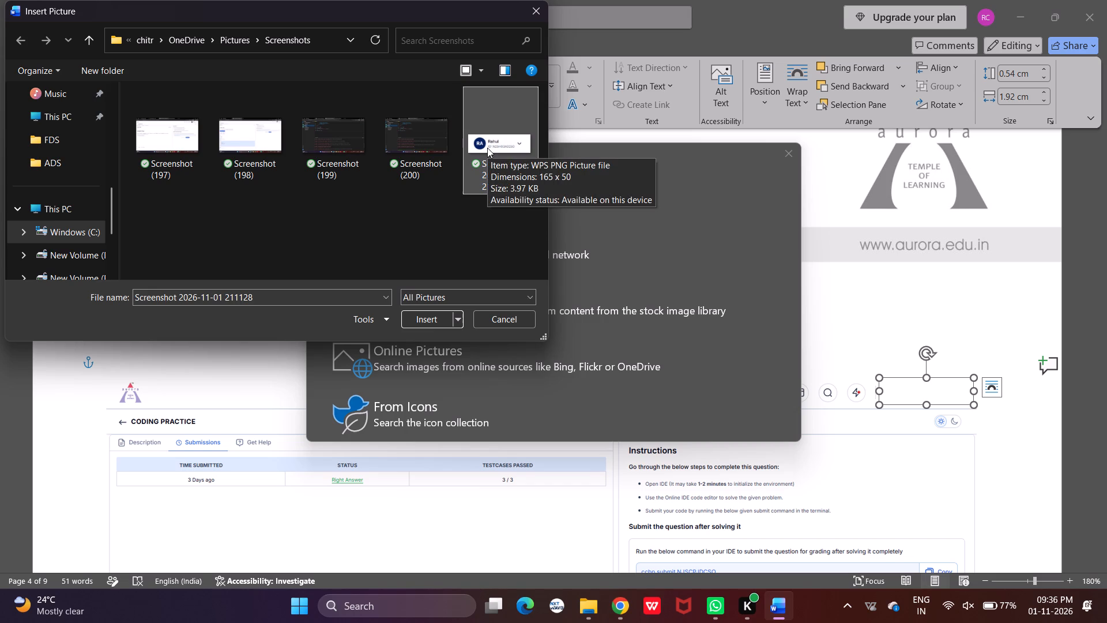
{"action": "double_click", "coordinate": [487, 148]}
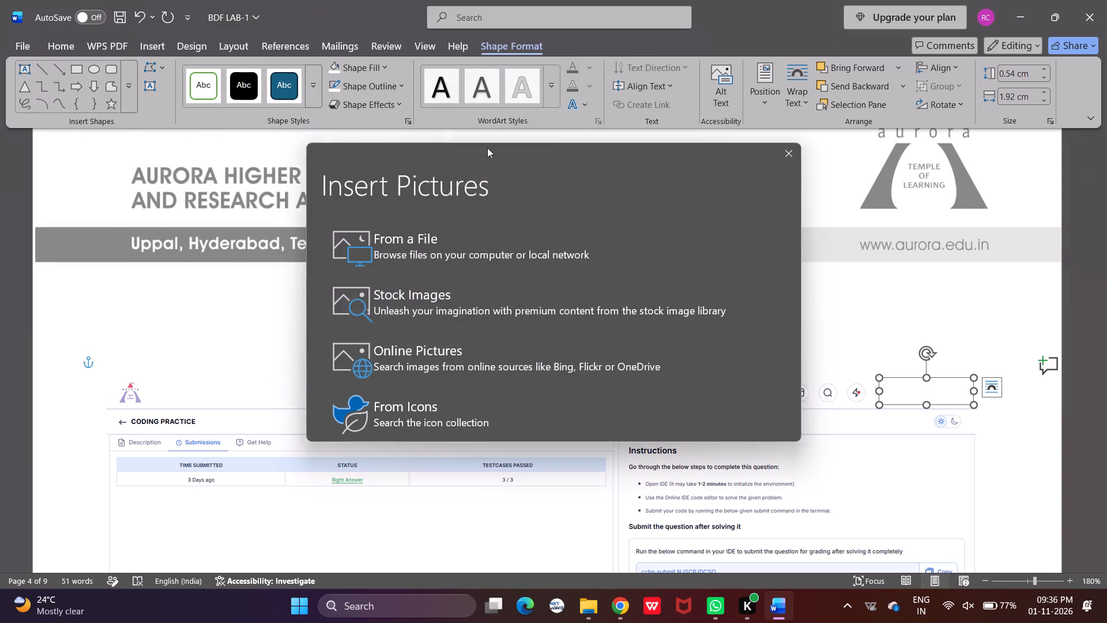
{"action": "left_click", "coordinate": [822, 311]}
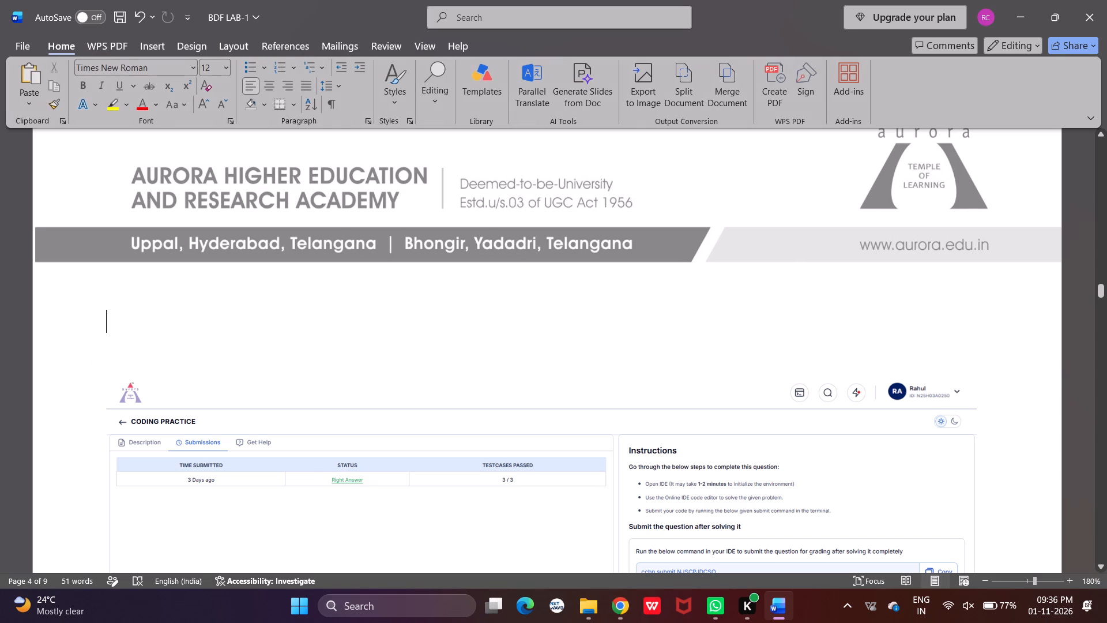
Draw a rectangle about 0.52 cm high and 1.85 cm wide over the profile badge in the todays-day code preview screenshot on page 4.
{"action": "scroll", "coordinate": [823, 321], "scroll_direction": "down", "scroll_amount": 5}
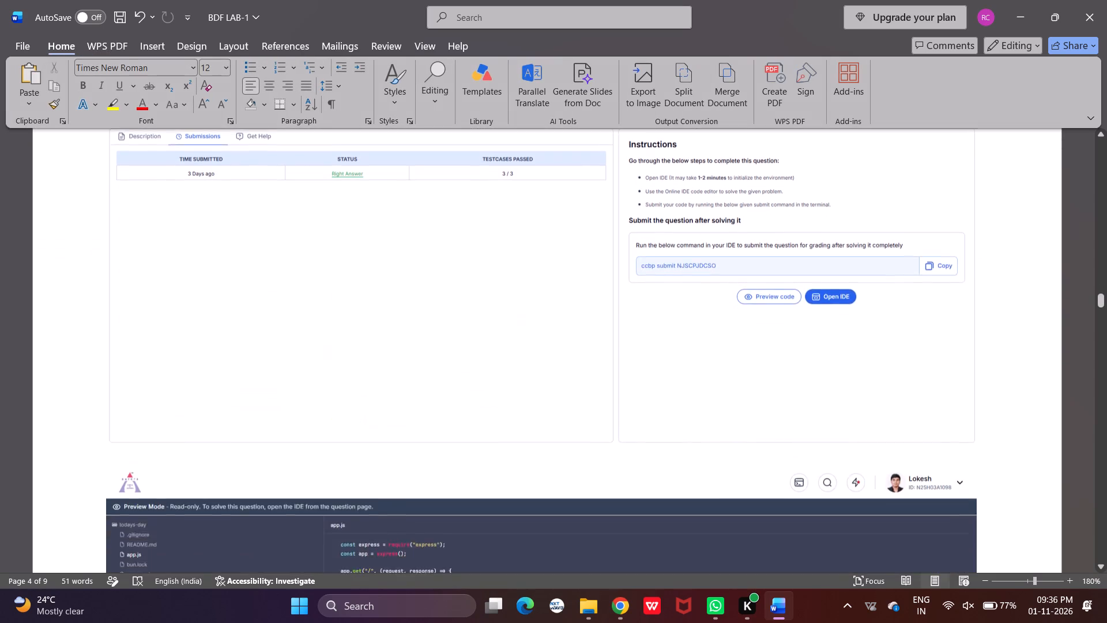
{"action": "scroll", "coordinate": [824, 321], "scroll_direction": "down", "scroll_amount": 6}
{"action": "scroll", "coordinate": [824, 321], "scroll_direction": "up", "scroll_amount": 2}
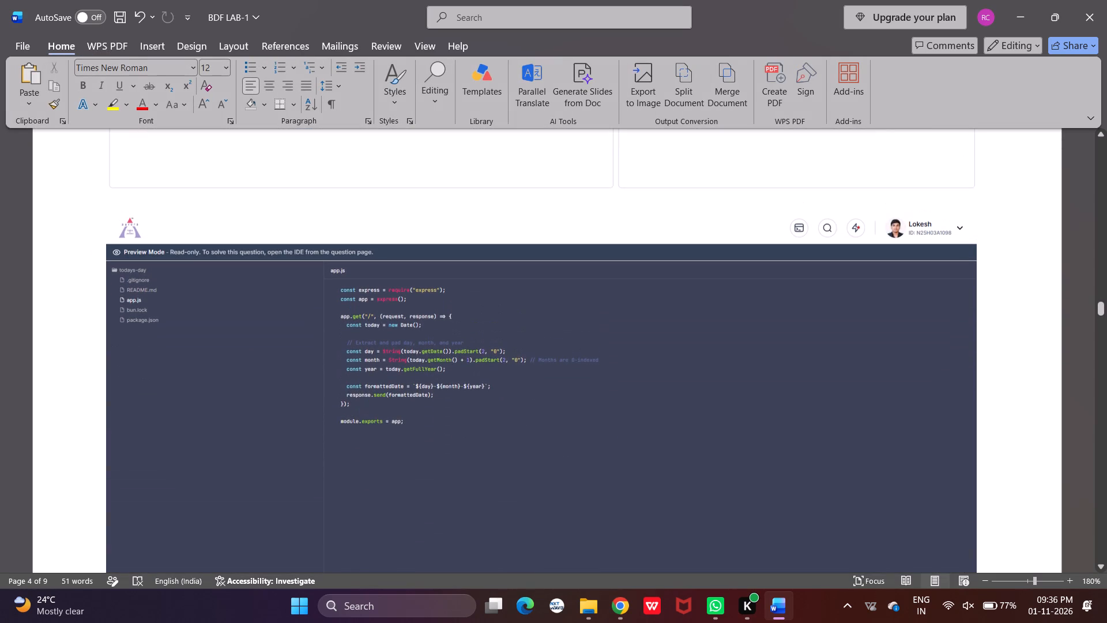
{"action": "scroll", "coordinate": [824, 321], "scroll_direction": "up", "scroll_amount": 1}
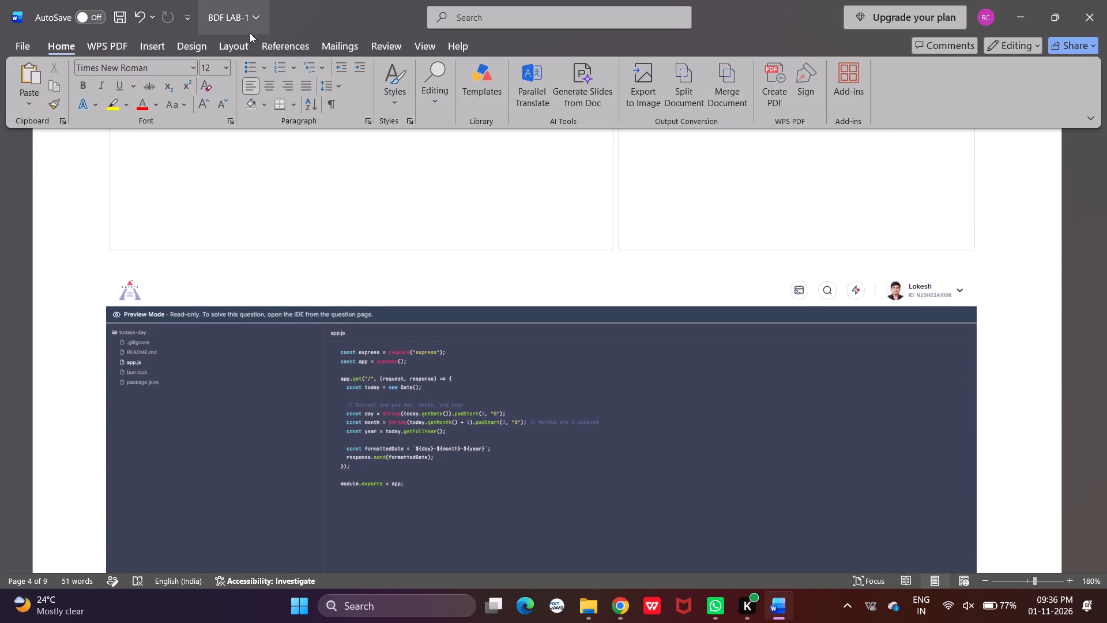
{"action": "left_click", "coordinate": [160, 50]}
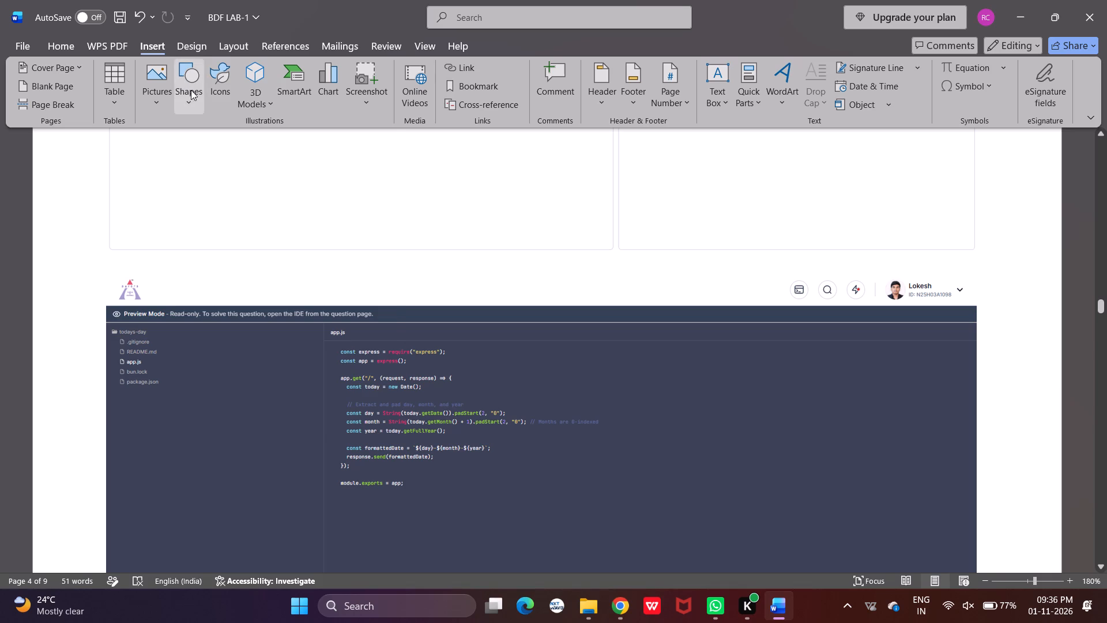
{"action": "left_click", "coordinate": [192, 90]}
{"action": "left_click", "coordinate": [232, 143]}
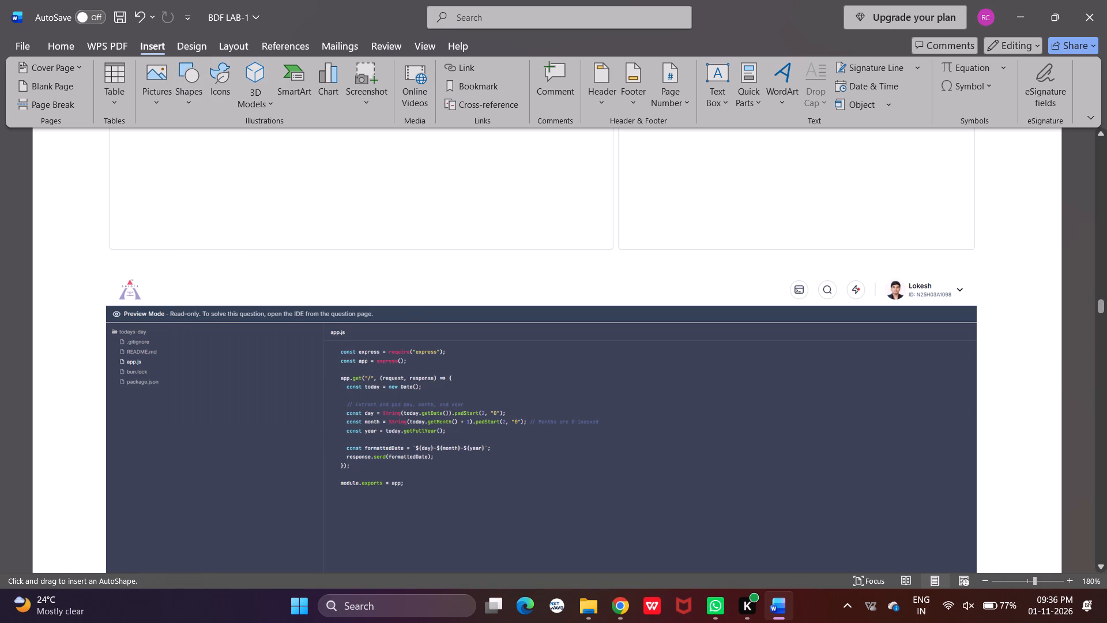
{"action": "left_click_drag", "start_coordinate": [881, 269], "coordinate": [941, 301]}
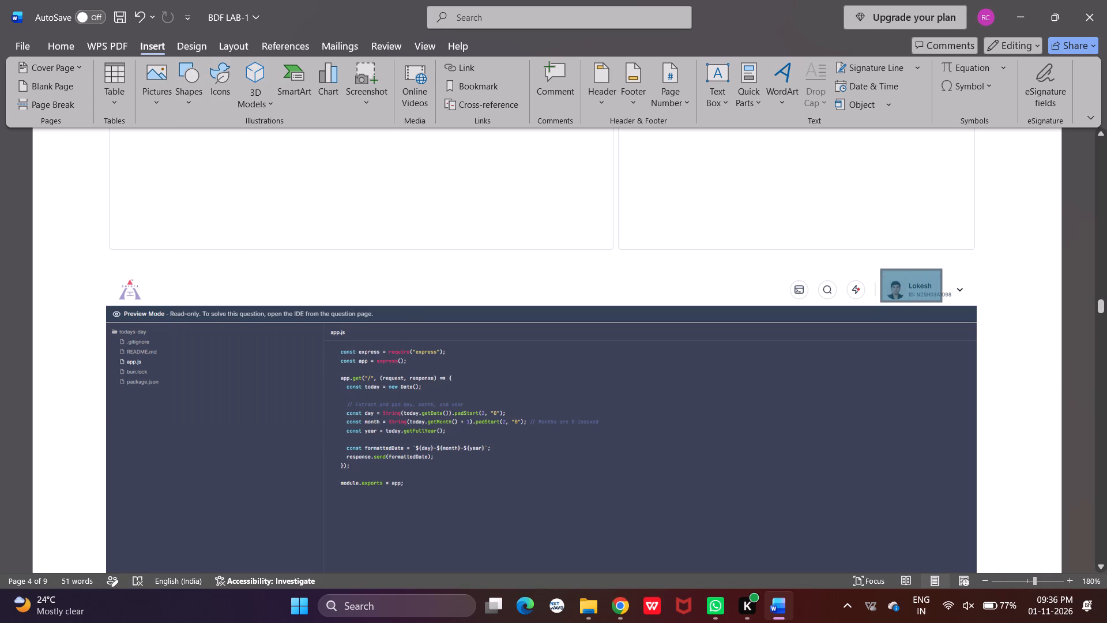
{"action": "left_click_drag", "start_coordinate": [941, 301], "coordinate": [973, 302]}
{"action": "left_click_drag", "start_coordinate": [928, 268], "coordinate": [927, 277]}
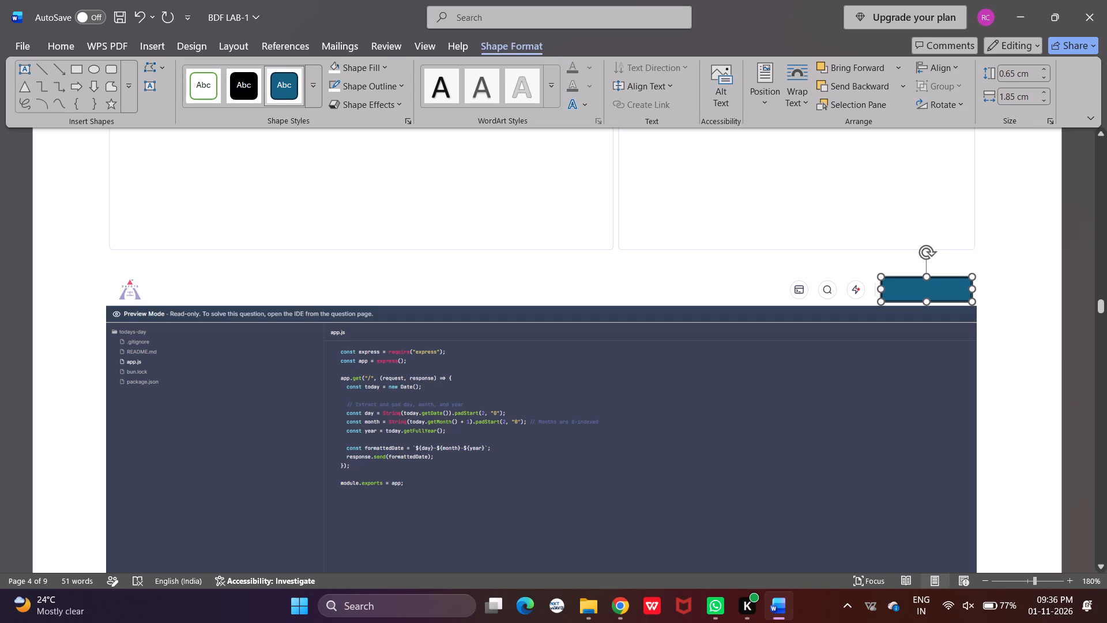
{"action": "left_click_drag", "start_coordinate": [927, 277], "coordinate": [929, 277]}
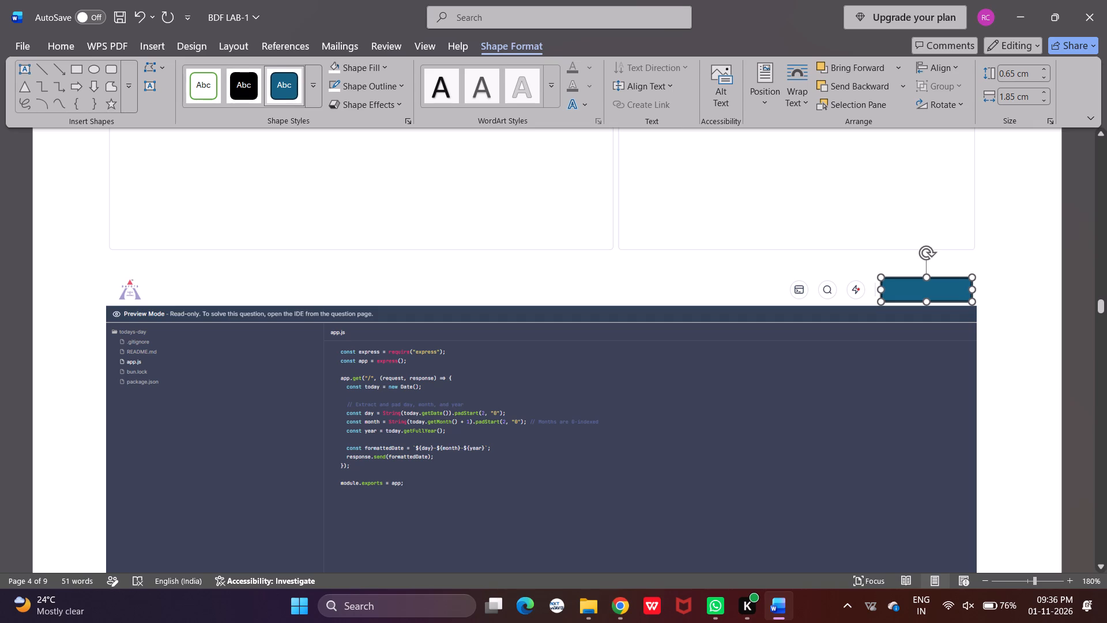
{"action": "left_click_drag", "start_coordinate": [929, 277], "coordinate": [930, 276]}
Set both the fill and the outline of the rectangle on the todays-day code preview screenshot to white.
{"action": "right_click", "coordinate": [900, 284]}
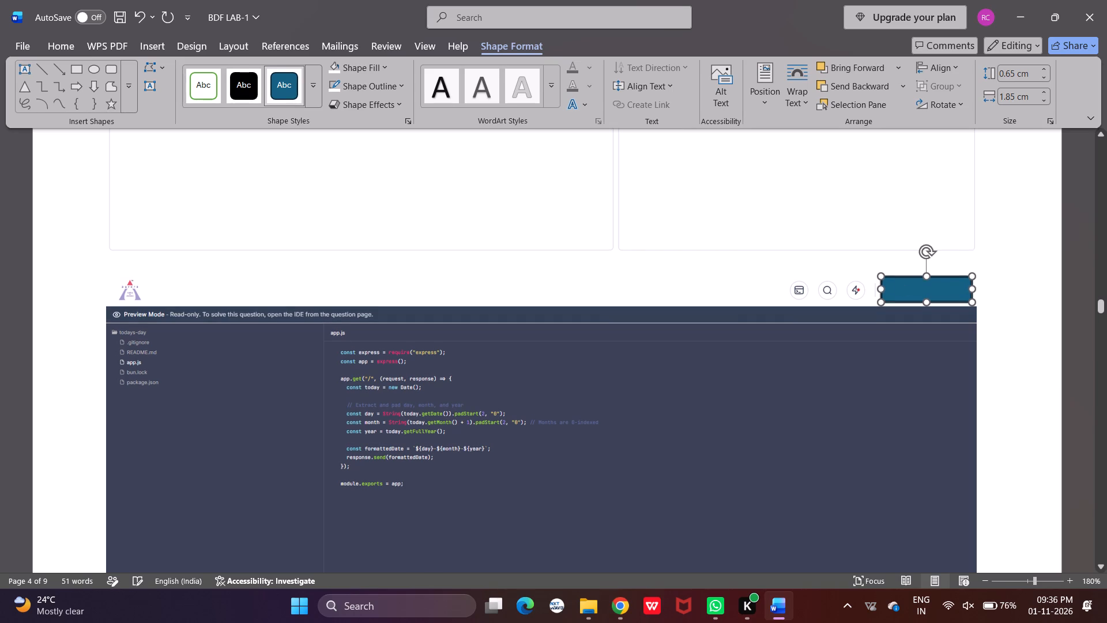
{"action": "left_click", "coordinate": [957, 170]}
{"action": "left_click", "coordinate": [921, 242]}
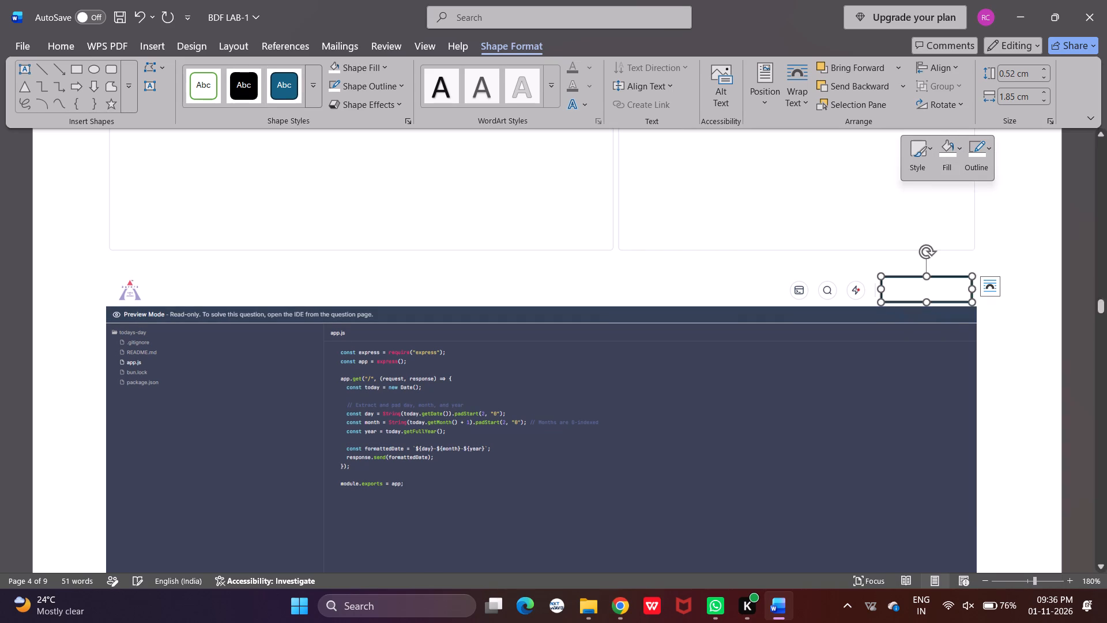
{"action": "left_click", "coordinate": [974, 163]}
{"action": "left_click", "coordinate": [910, 245]}
{"action": "left_click", "coordinate": [947, 164]}
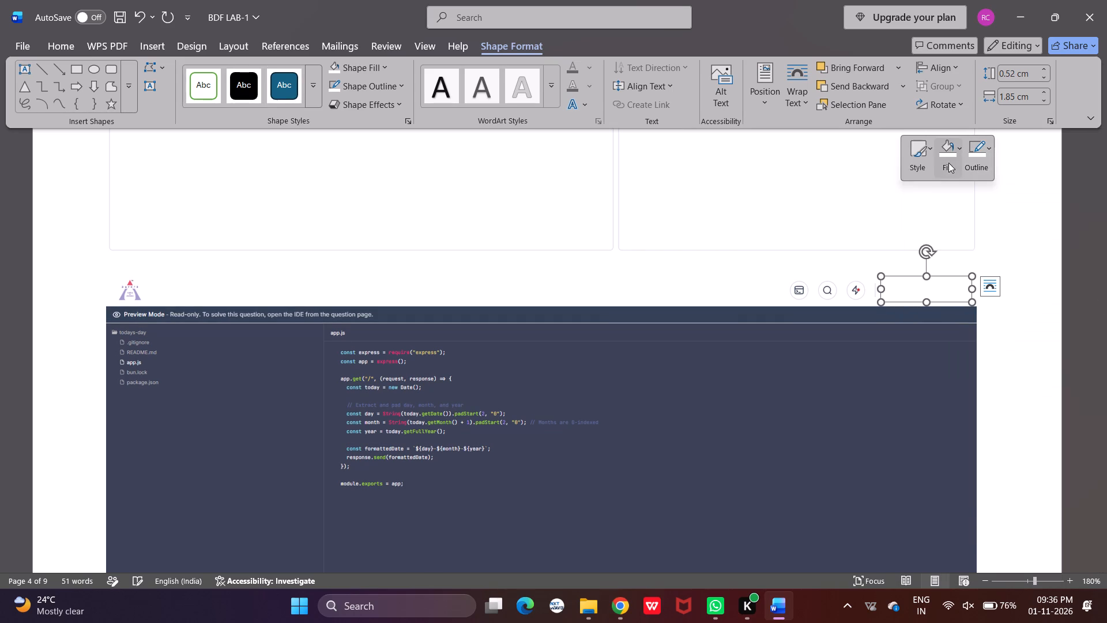
{"action": "left_click", "coordinate": [947, 458]}
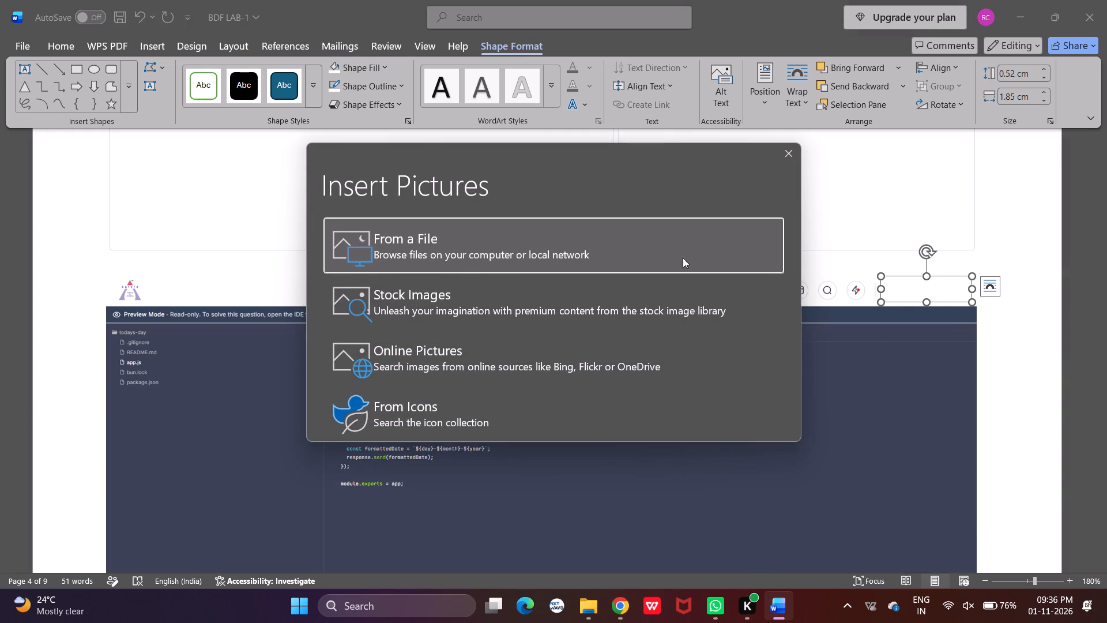
{"action": "double_click", "coordinate": [654, 257]}
{"action": "double_click", "coordinate": [468, 148]}
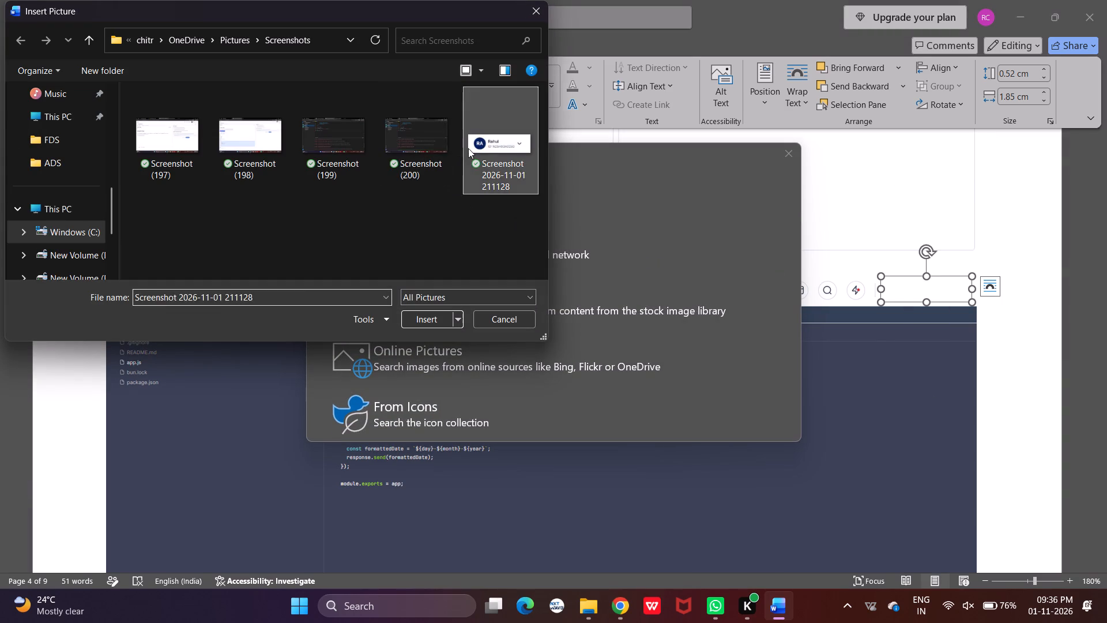
{"action": "left_click", "coordinate": [1034, 260]}
Draw a rectangle about 0.53 cm high and 2.02 cm wide over the profile badge in the API Routing Description screenshot on page 5.
{"action": "scroll", "coordinate": [1024, 264], "scroll_direction": "down", "scroll_amount": 3}
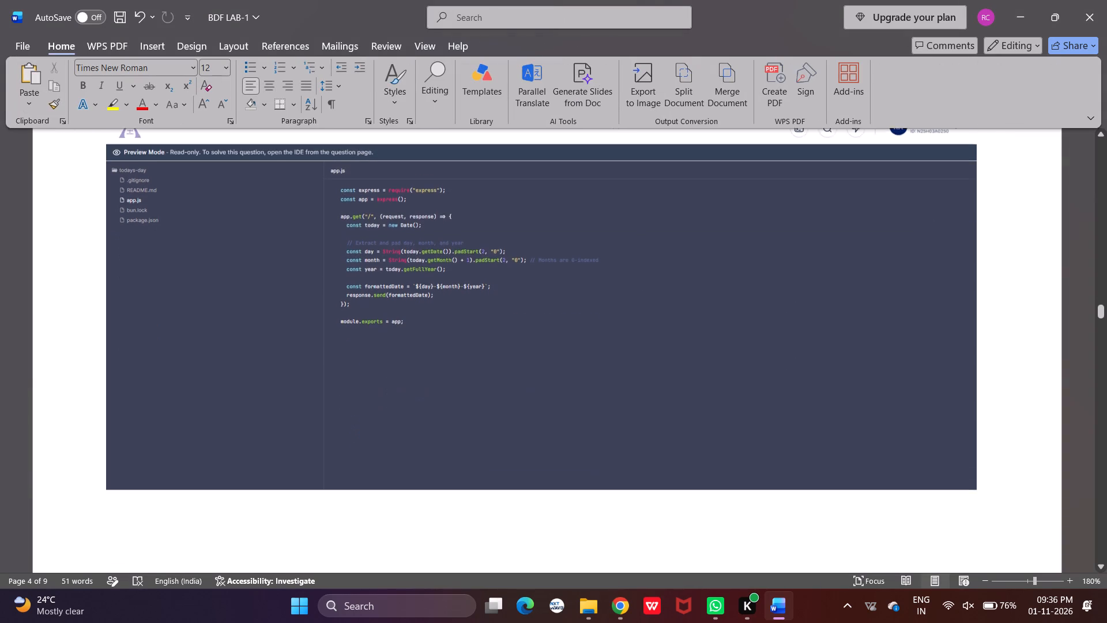
{"action": "scroll", "coordinate": [1018, 280], "scroll_direction": "down", "scroll_amount": 14}
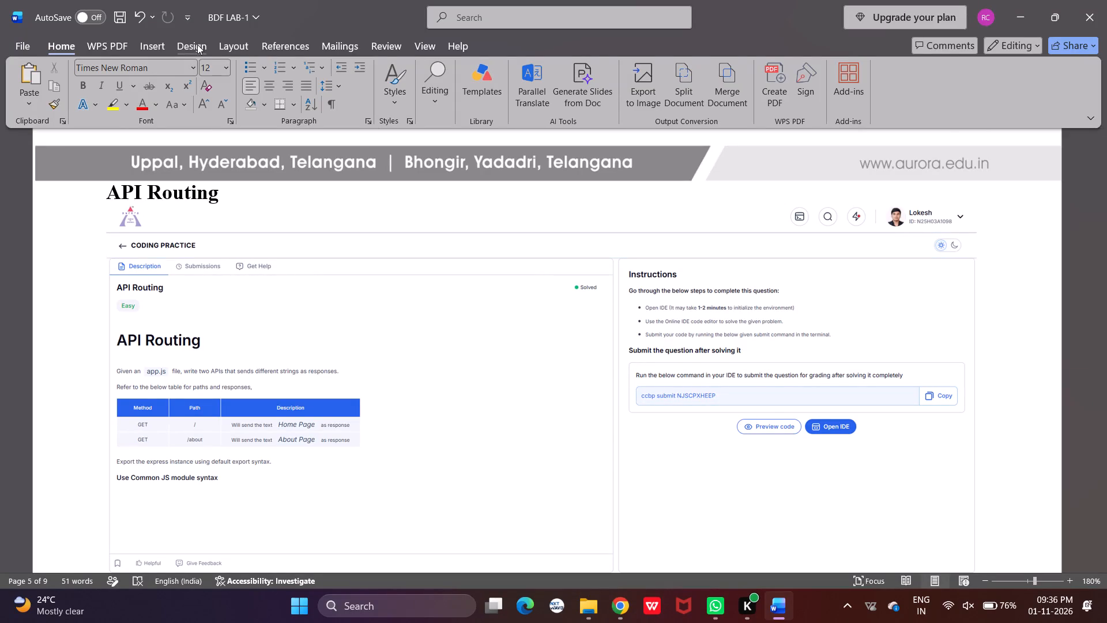
{"action": "left_click", "coordinate": [155, 50]}
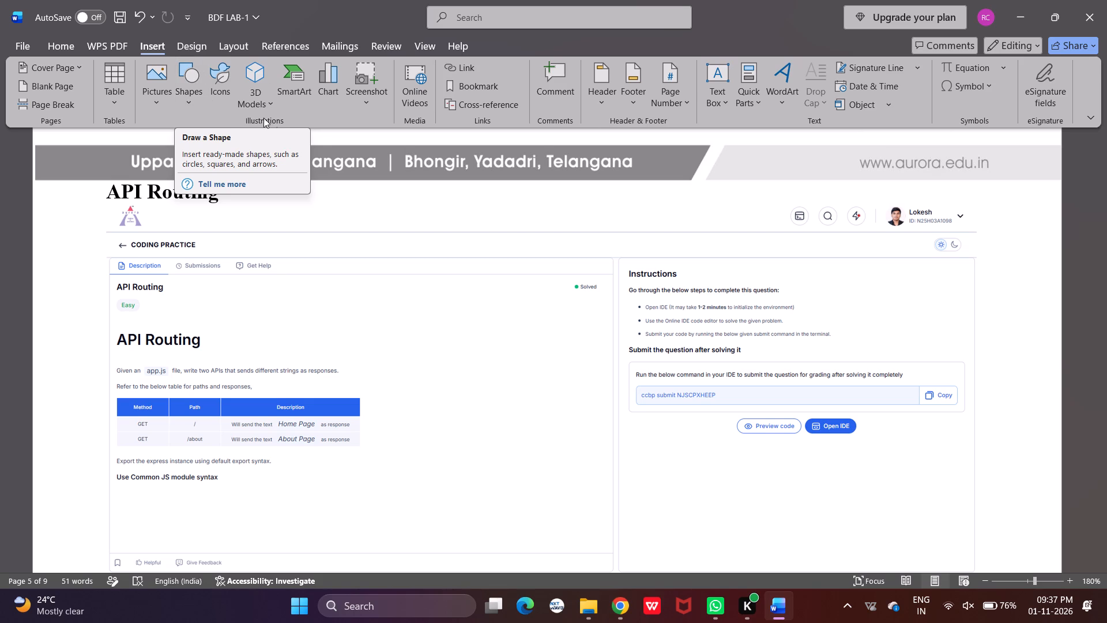
{"action": "left_click", "coordinate": [179, 88]}
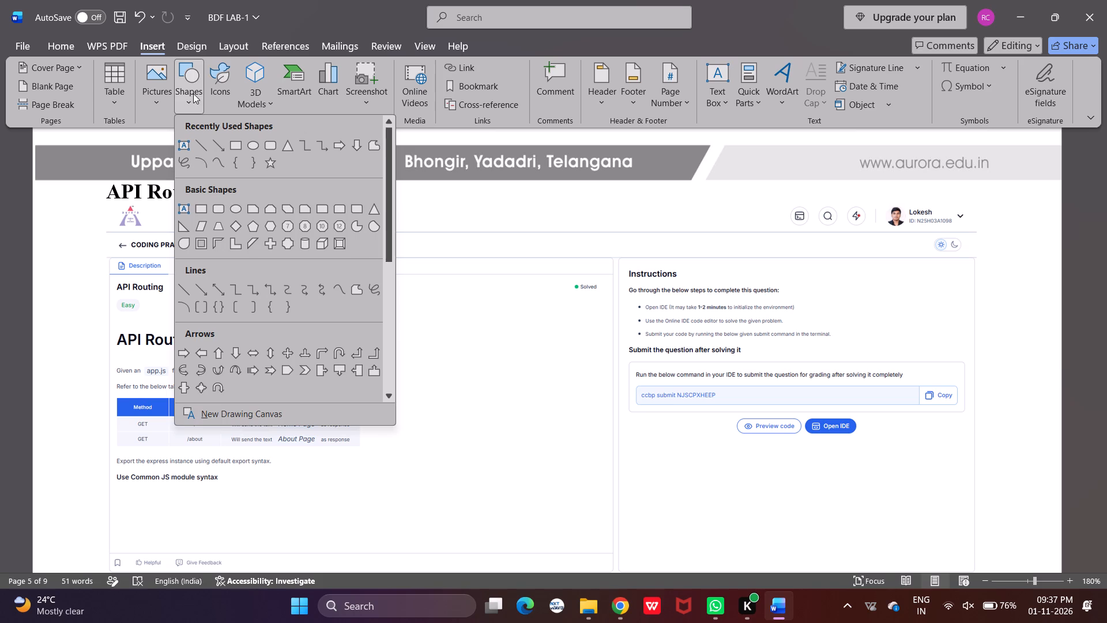
{"action": "left_click", "coordinate": [235, 140]}
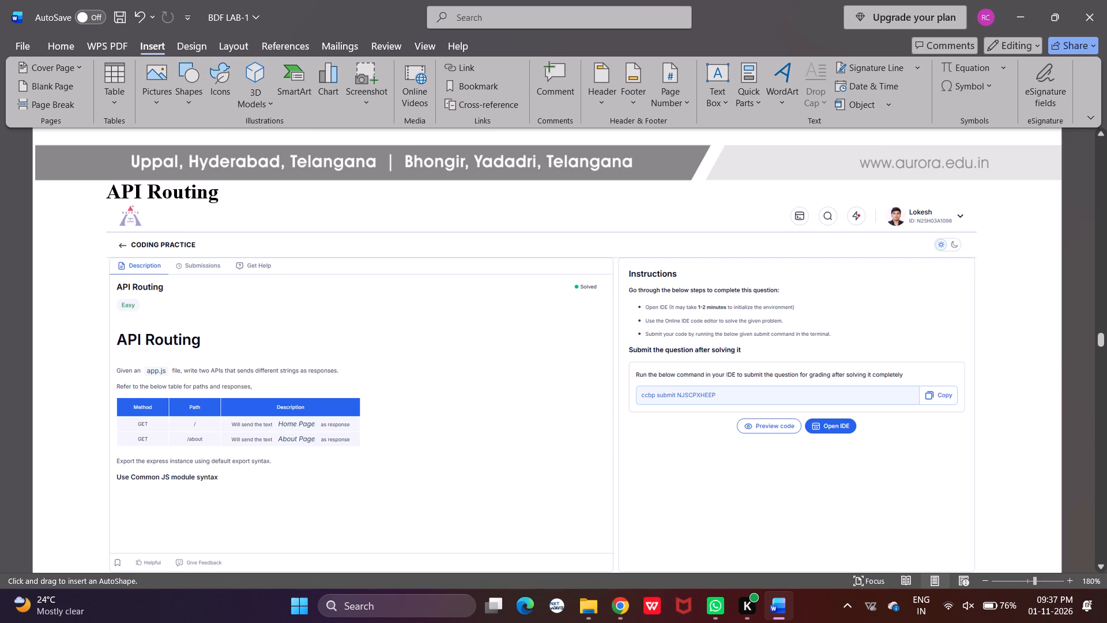
{"action": "left_click_drag", "start_coordinate": [880, 204], "coordinate": [981, 230]}
Set both the fill and the outline of the rectangle on the API Routing Description screenshot to white.
{"action": "right_click", "coordinate": [936, 214]}
{"action": "left_click", "coordinate": [995, 164]}
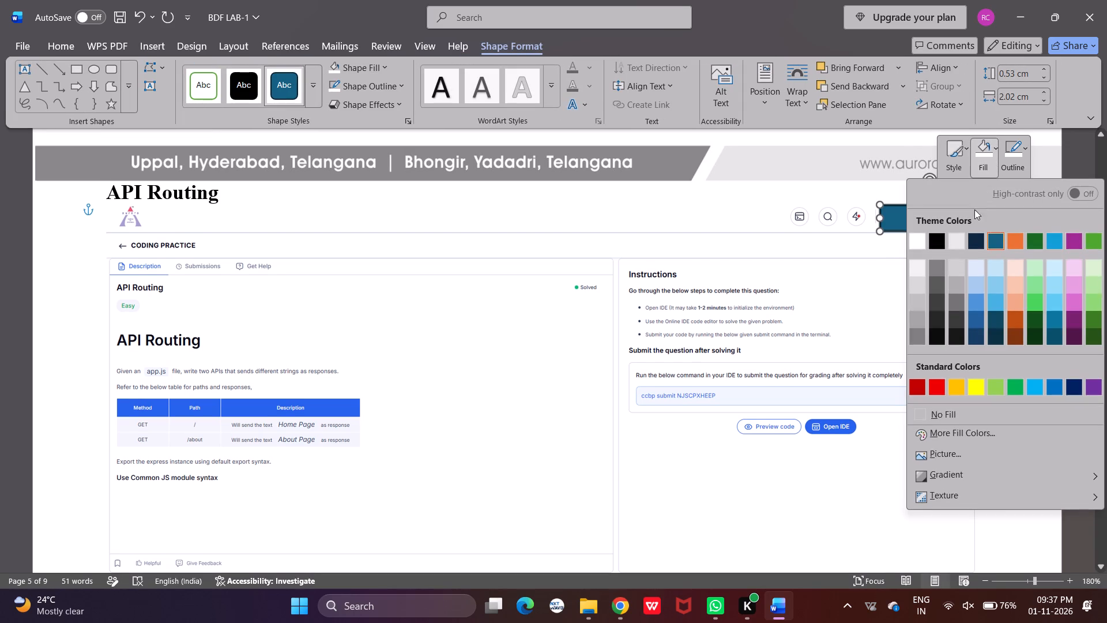
{"action": "left_click", "coordinate": [917, 239]}
{"action": "left_click", "coordinate": [1023, 158]}
{"action": "left_click", "coordinate": [920, 241]}
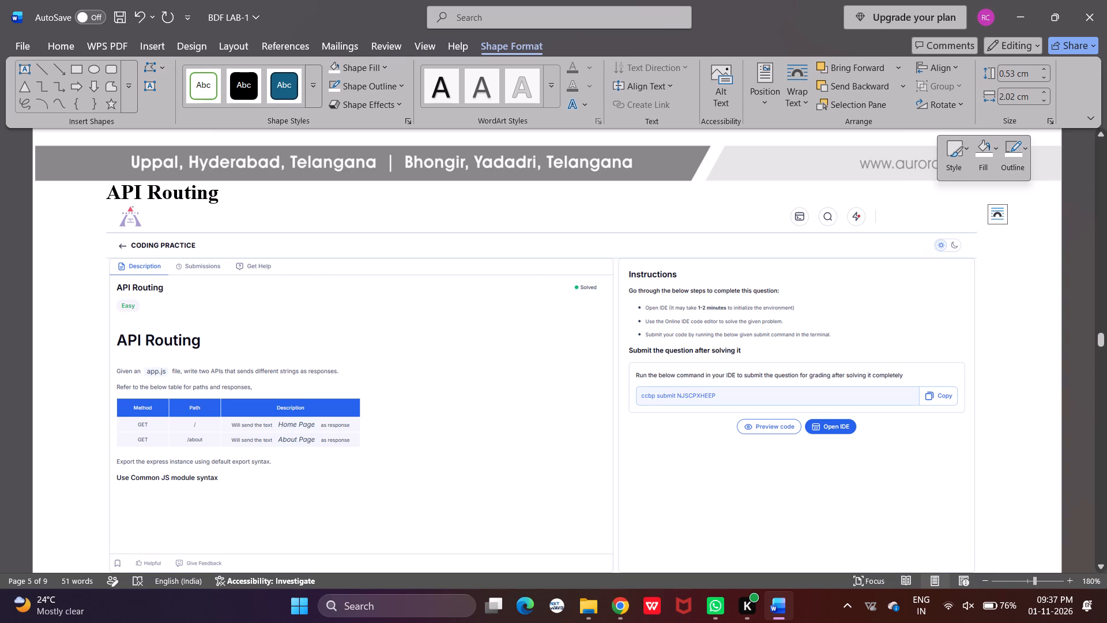
{"action": "right_click", "coordinate": [910, 218]}
{"action": "left_click", "coordinate": [961, 163]}
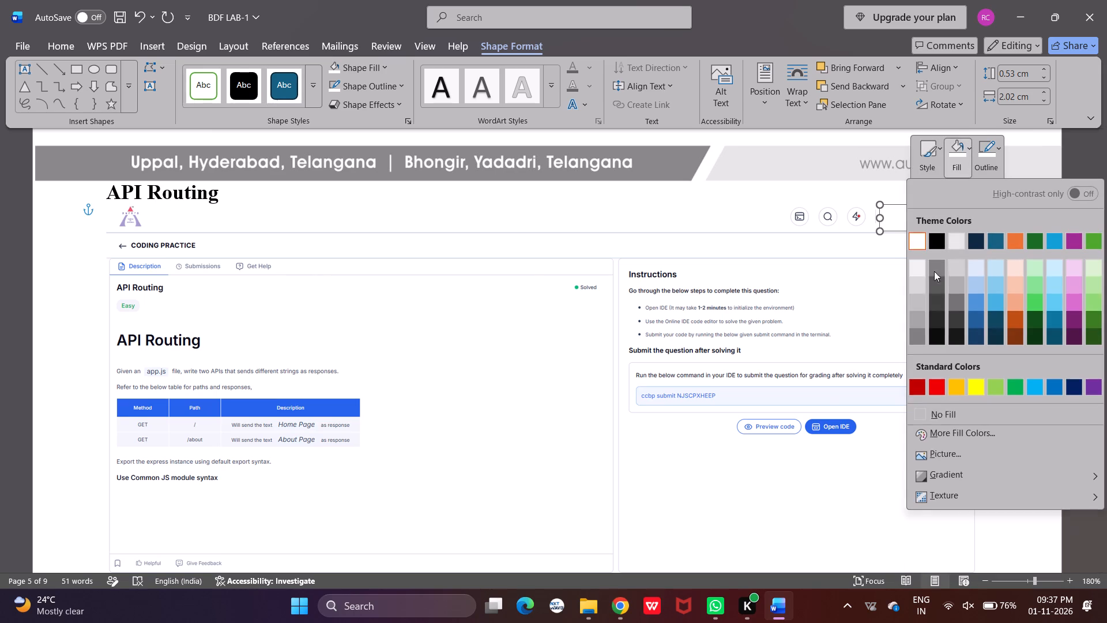
{"action": "left_click", "coordinate": [941, 452]}
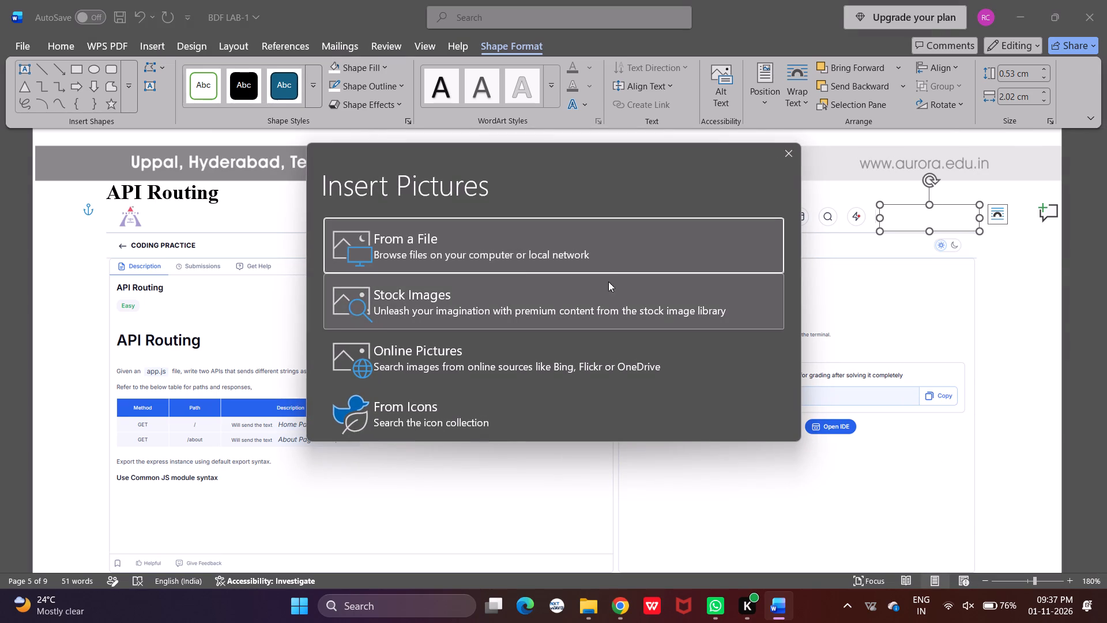
{"action": "left_click", "coordinate": [492, 257]}
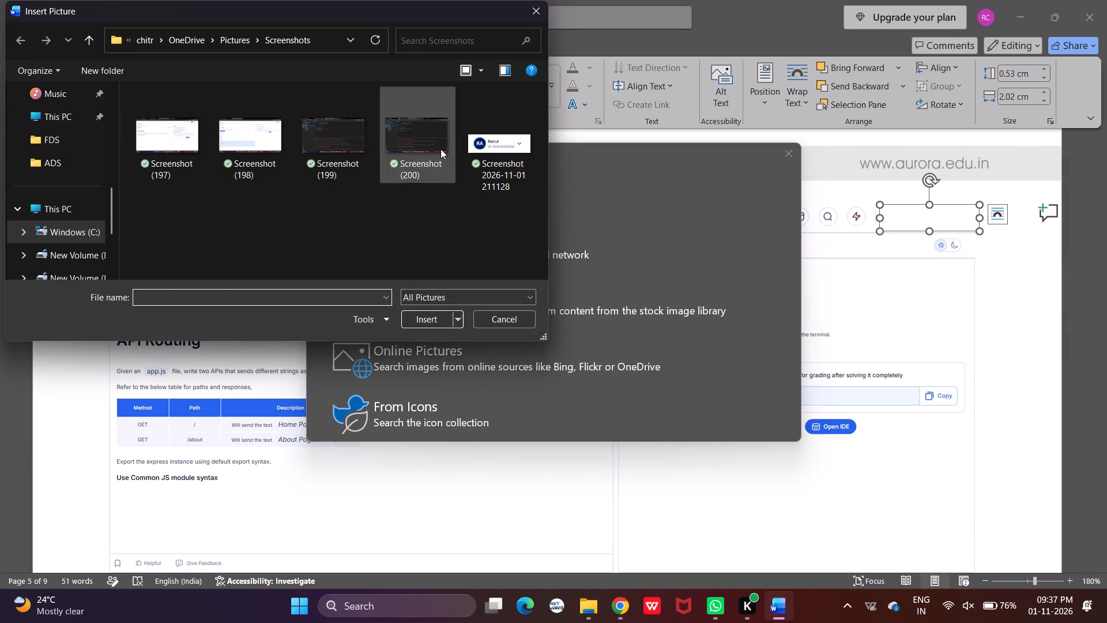
{"action": "double_click", "coordinate": [475, 141]}
{"action": "left_click", "coordinate": [703, 190]}
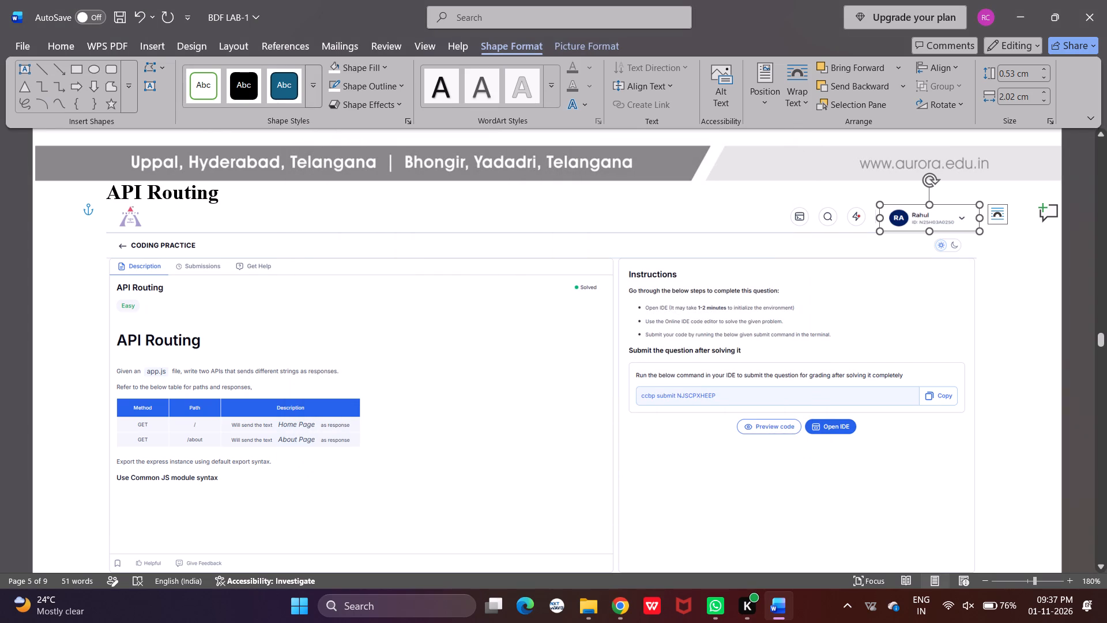
Draw a rectangle about 0.54 cm high and 1.91 cm wide over the profile badge in the API Routing Submissions screenshot on page 5.
{"action": "scroll", "coordinate": [762, 240], "scroll_direction": "down", "scroll_amount": 8}
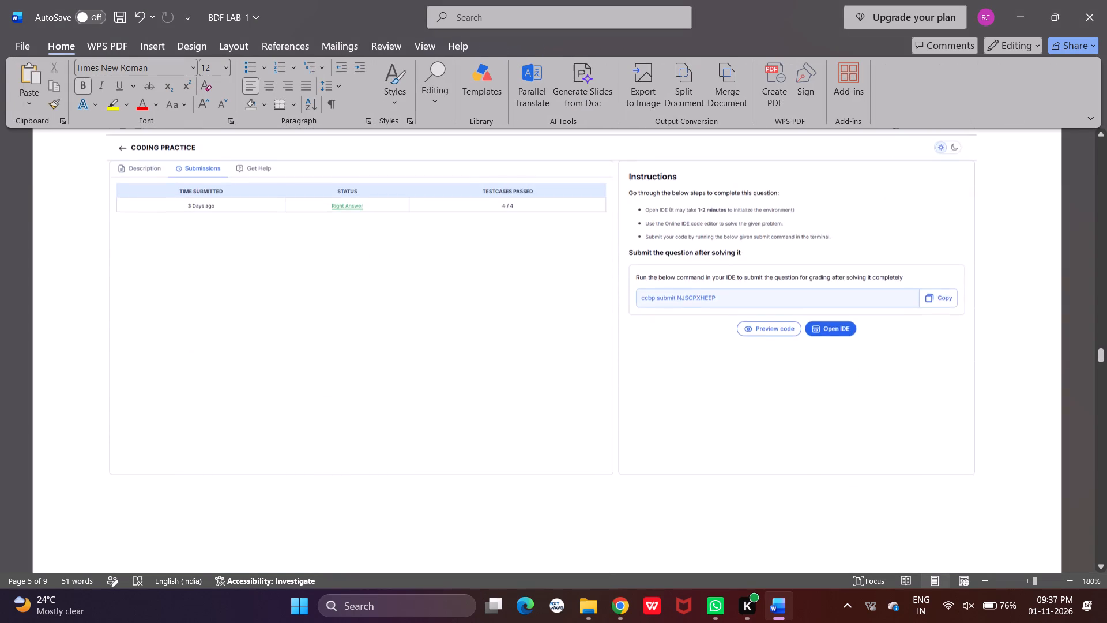
{"action": "scroll", "coordinate": [768, 236], "scroll_direction": "up", "scroll_amount": 1}
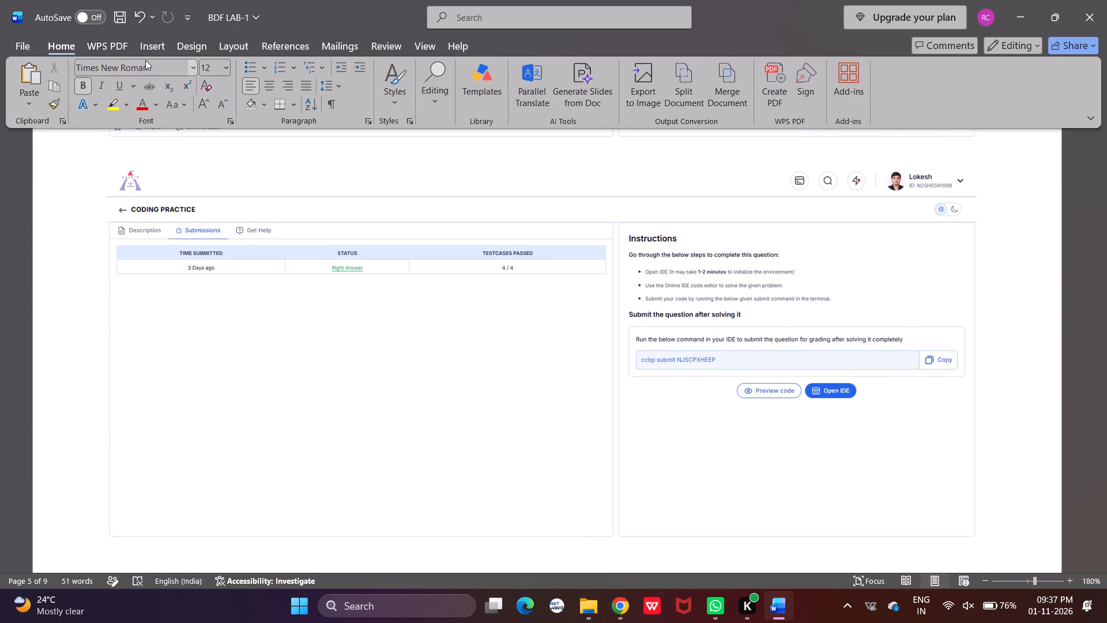
{"action": "left_click", "coordinate": [145, 54]}
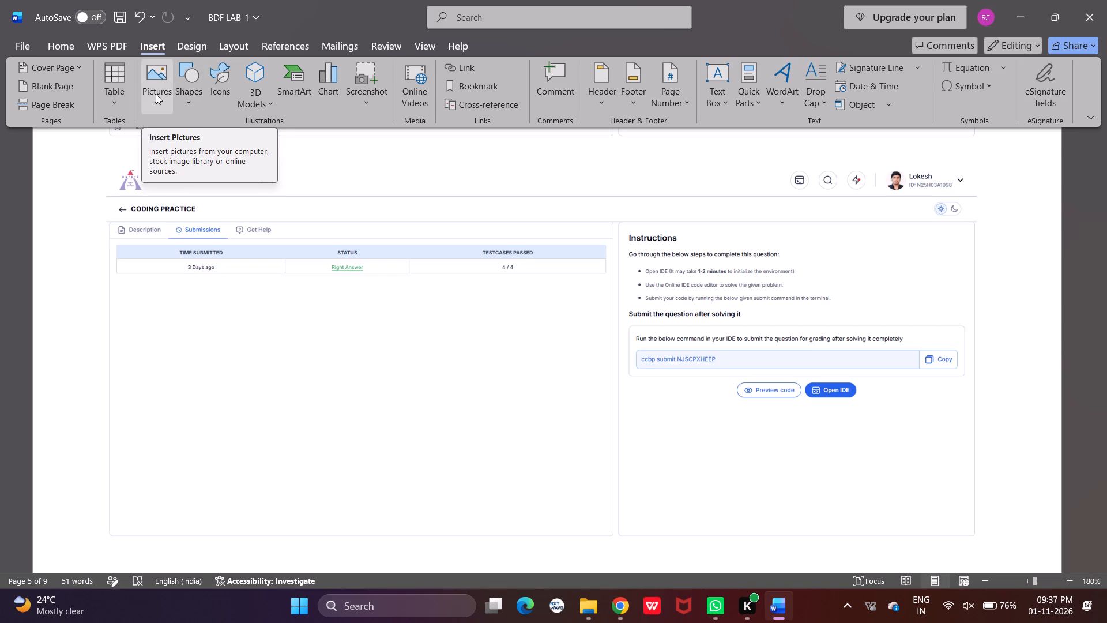
{"action": "left_click", "coordinate": [187, 85]}
{"action": "left_click", "coordinate": [236, 144]}
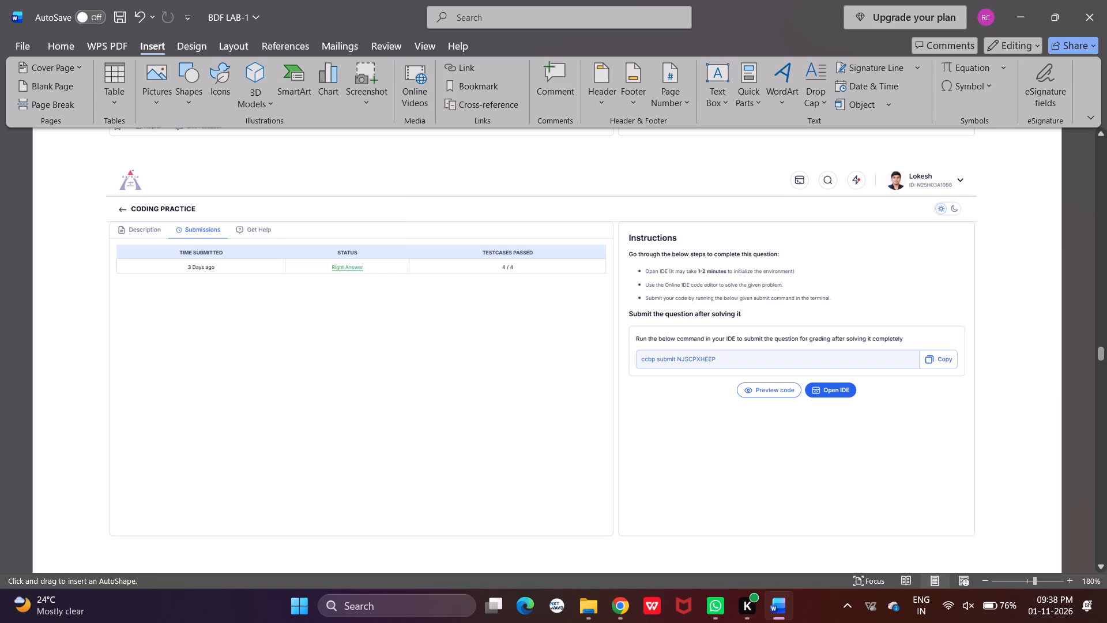
{"action": "left_click_drag", "start_coordinate": [882, 166], "coordinate": [976, 193]}
Set both the fill and the outline of the rectangle on the API Routing Submissions screenshot to white.
{"action": "right_click", "coordinate": [898, 178]}
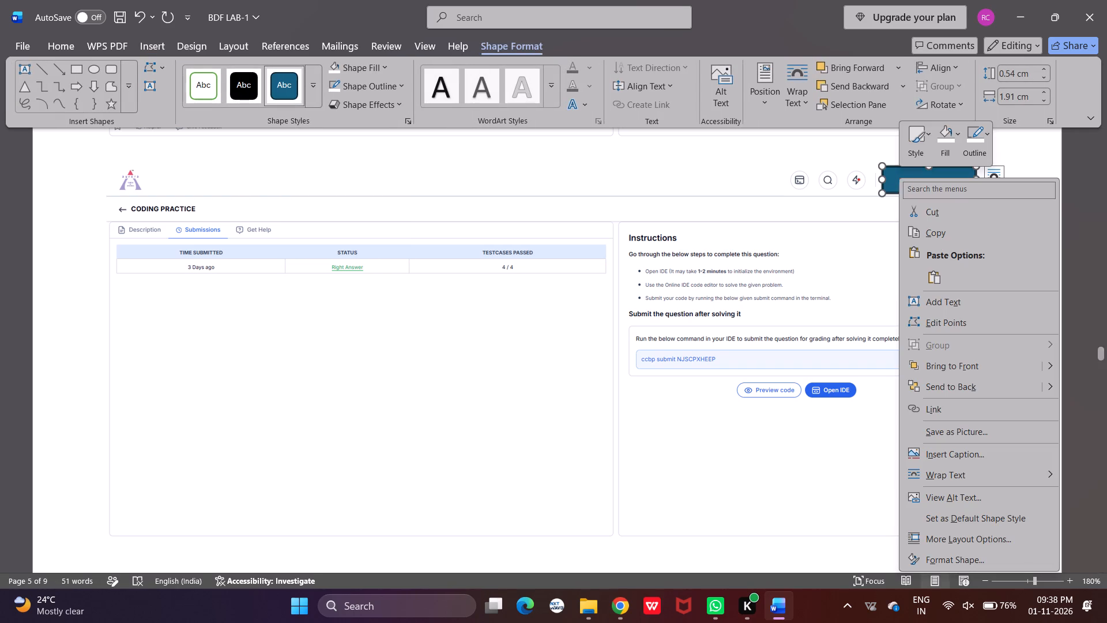
{"action": "left_click", "coordinate": [946, 150]}
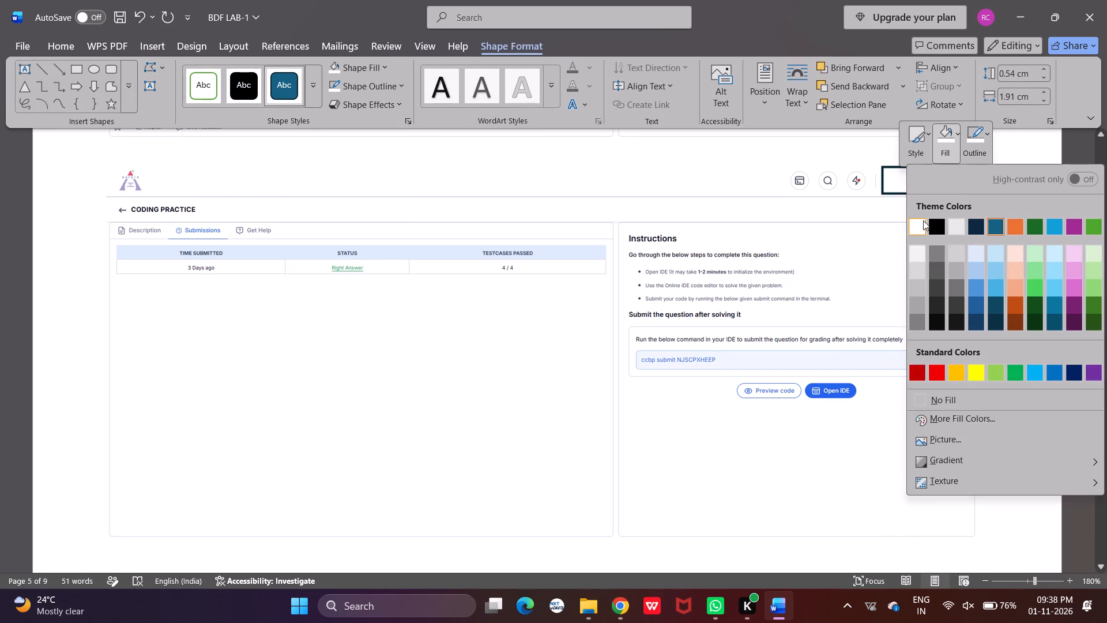
{"action": "left_click", "coordinate": [923, 220]}
{"action": "left_click", "coordinate": [970, 152]}
{"action": "left_click", "coordinate": [918, 224]}
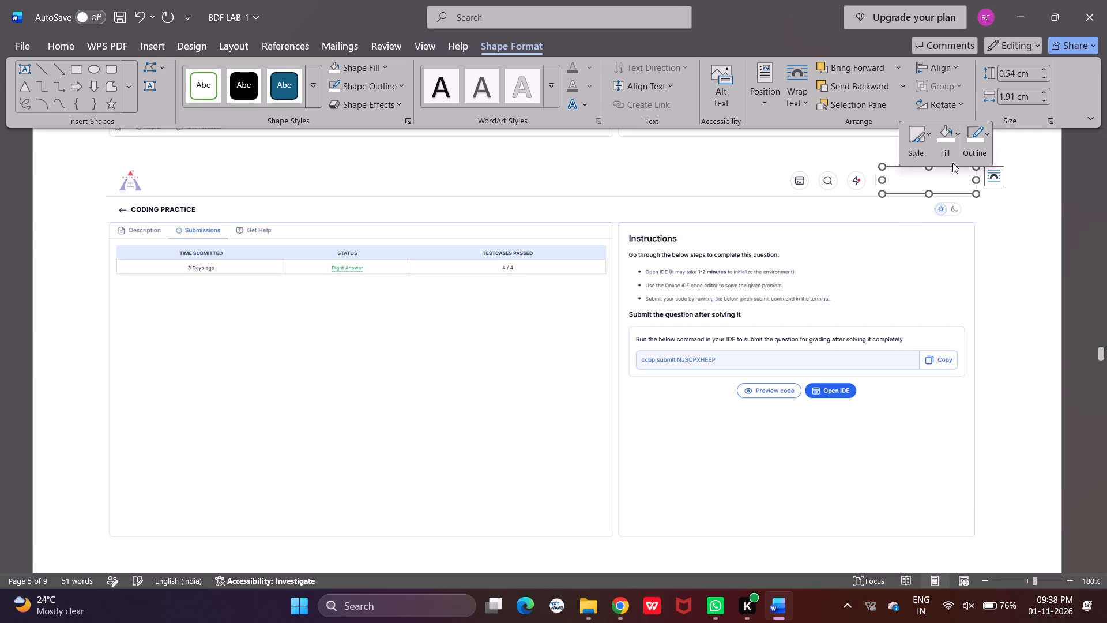
{"action": "left_click", "coordinate": [951, 155]}
{"action": "left_click", "coordinate": [966, 433]}
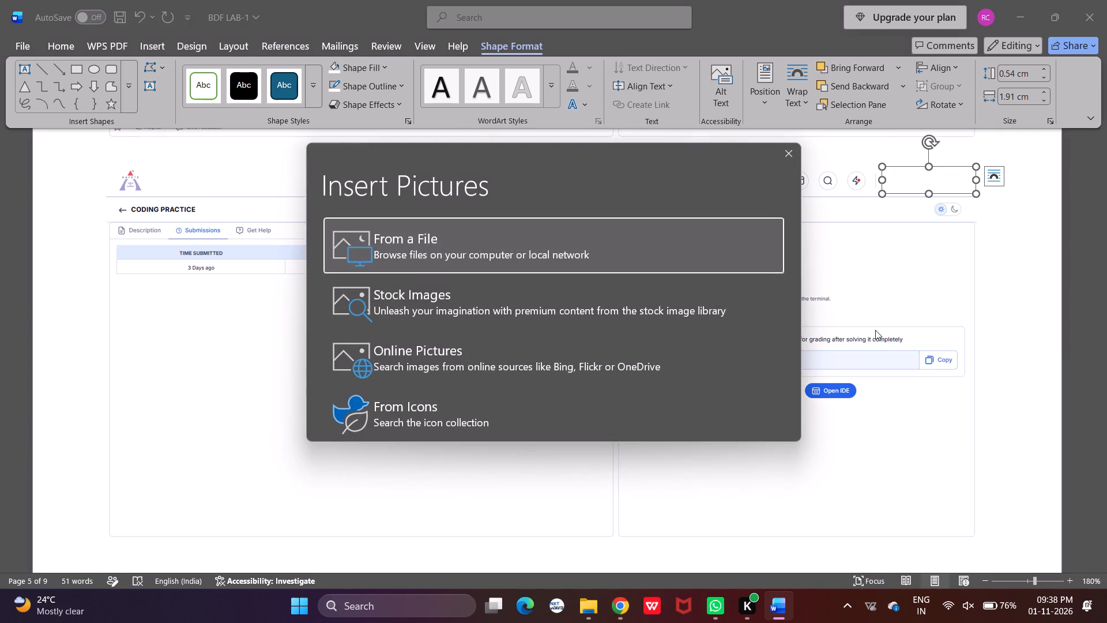
{"action": "left_click", "coordinate": [394, 253]}
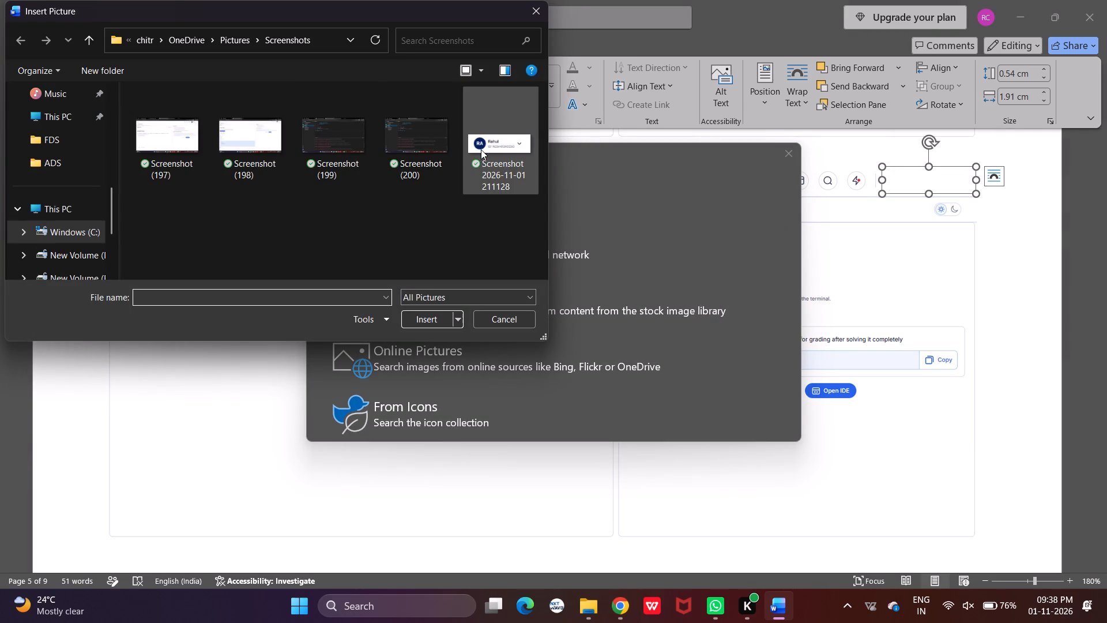
{"action": "double_click", "coordinate": [481, 149]}
{"action": "left_click", "coordinate": [999, 236]}
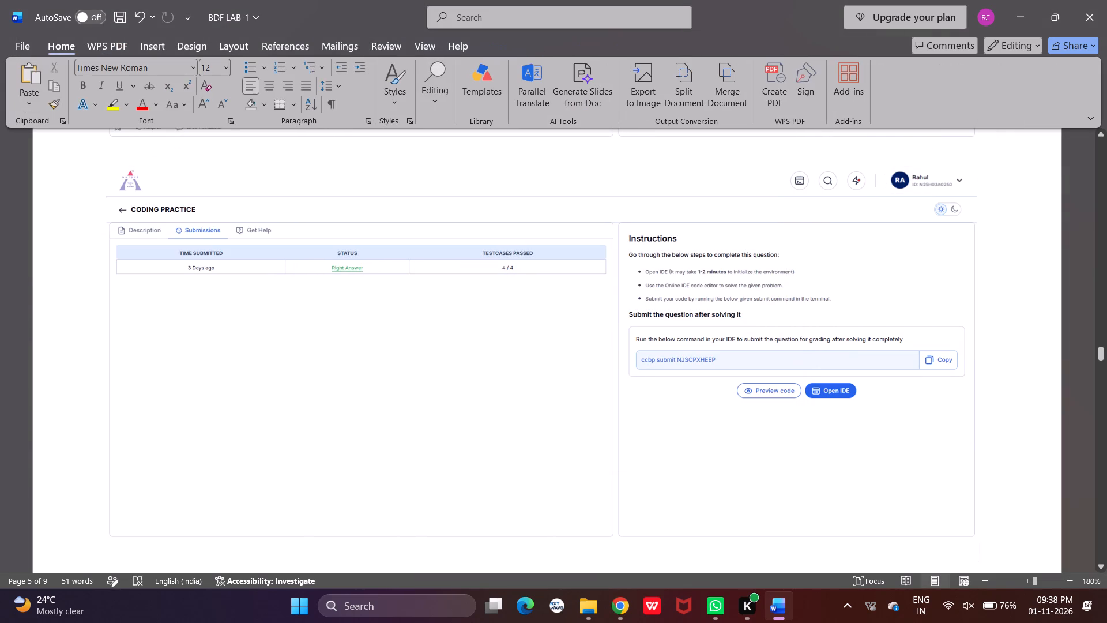
Add blank lines after the API Routing Submissions screenshot to push the app.js code preview screenshot clear of the page 6 header.
{"action": "scroll", "coordinate": [873, 250], "scroll_direction": "down", "scroll_amount": 16}
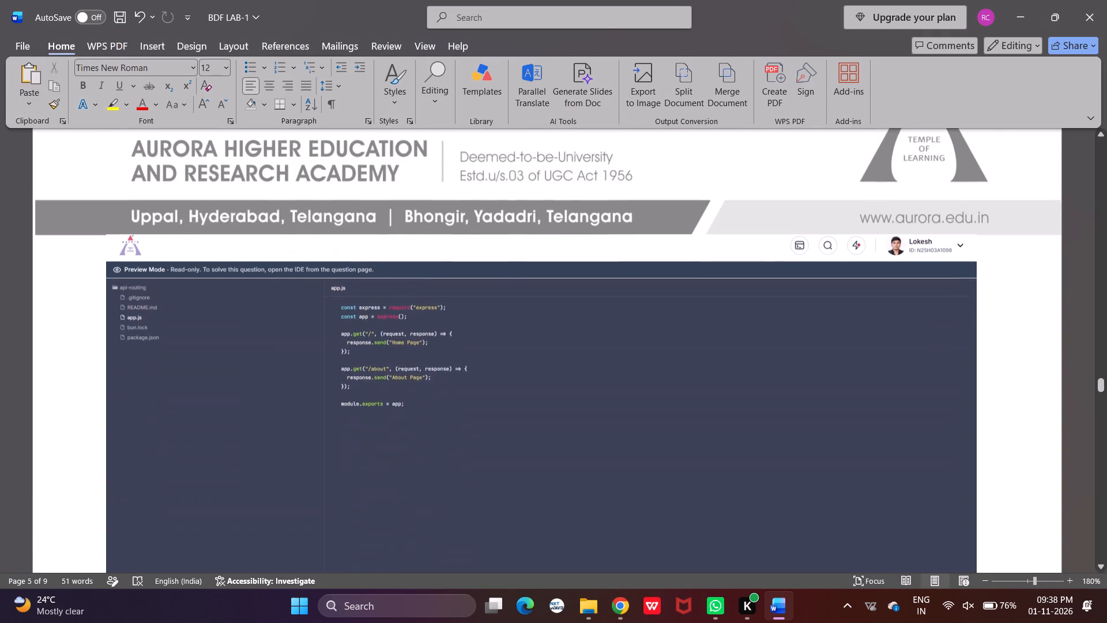
{"action": "scroll", "coordinate": [875, 267], "scroll_direction": "down", "scroll_amount": 2}
{"action": "scroll", "coordinate": [875, 267], "scroll_direction": "up", "scroll_amount": 5}
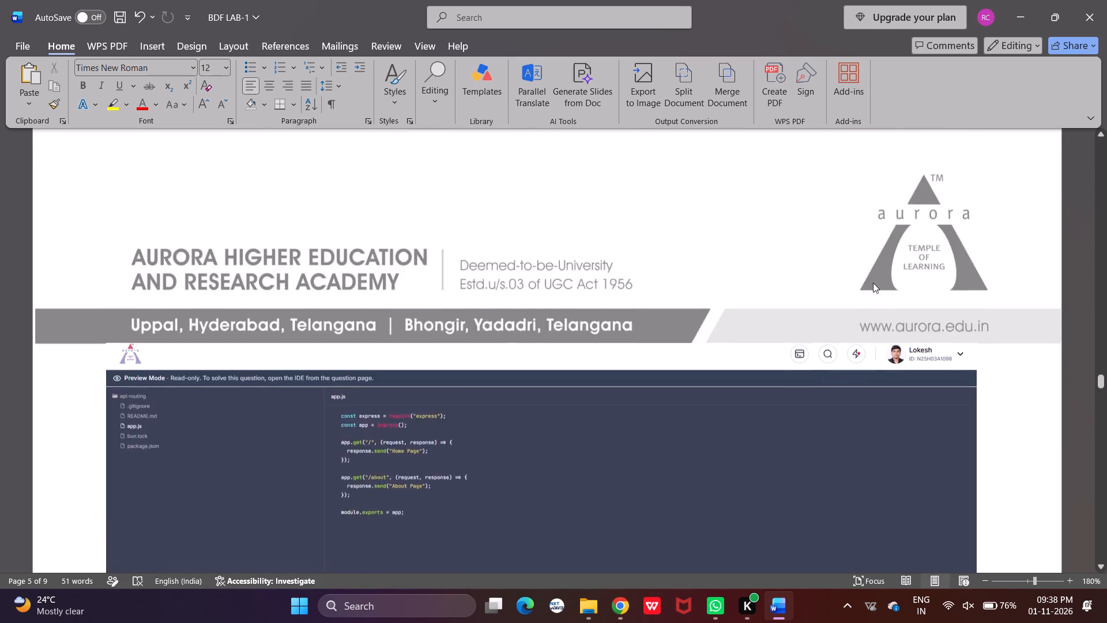
{"action": "scroll", "coordinate": [873, 283], "scroll_direction": "up", "scroll_amount": 10}
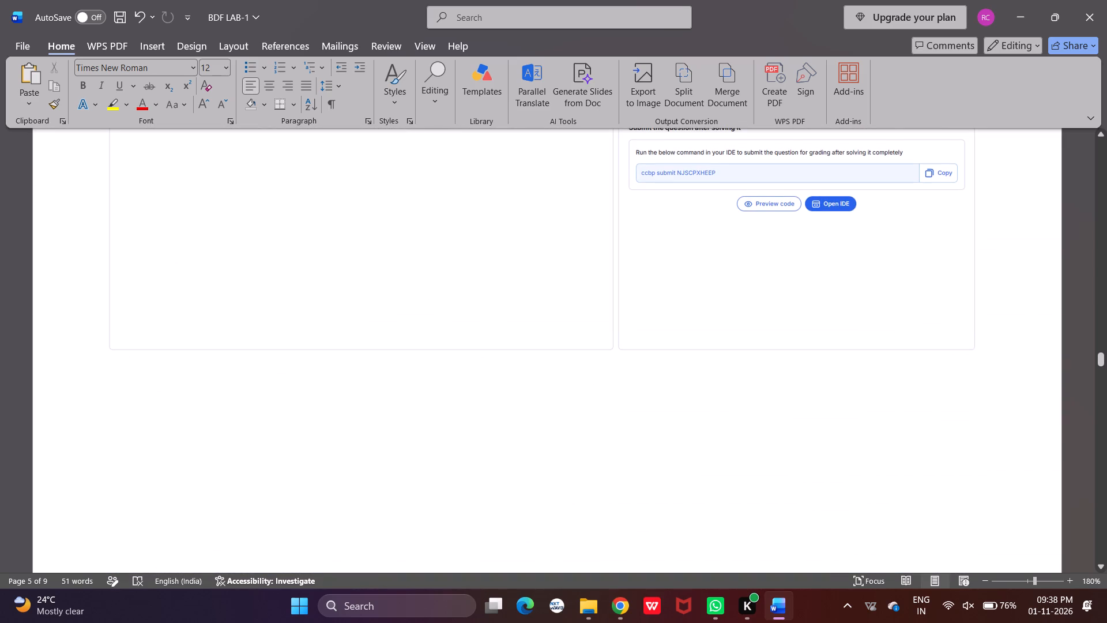
{"action": "key", "text": "Return"}
{"action": "key", "text": "Return"}
{"action": "key", "text": "Return"}
{"action": "key", "text": "Return"}
{"action": "scroll", "coordinate": [1035, 395], "scroll_direction": "down", "scroll_amount": 9}
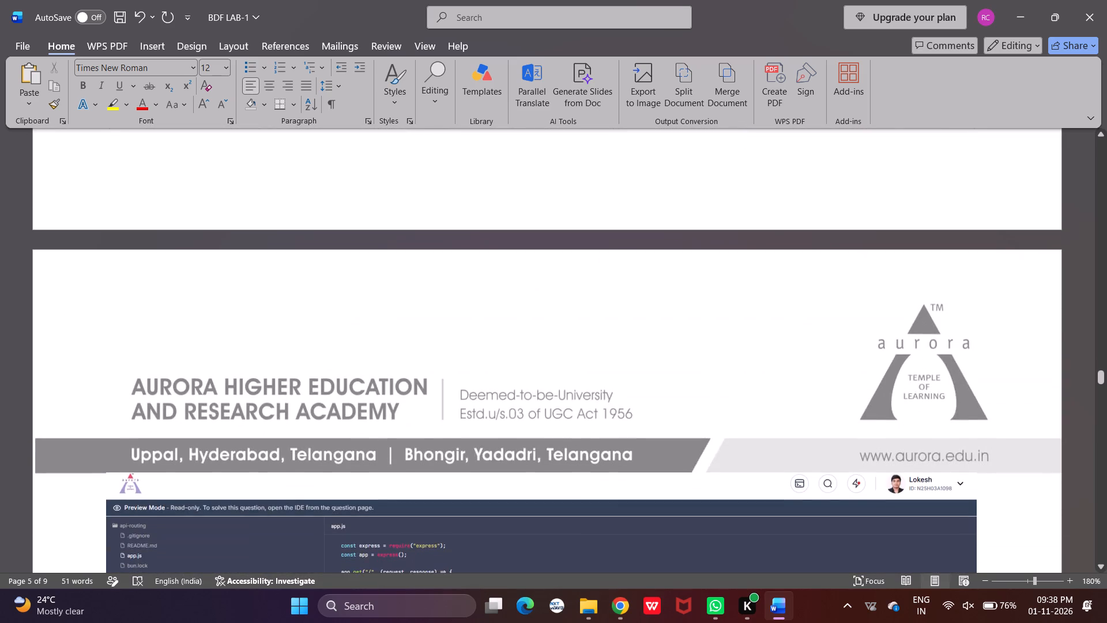
{"action": "key", "text": "Return"}
{"action": "key", "text": "Return"}
{"action": "key", "text": "Return"}
{"action": "key", "text": "Return"}
{"action": "key", "text": "Return"}
{"action": "key", "text": "Return"}
{"action": "key", "text": "Return"}
{"action": "key", "text": "Return"}
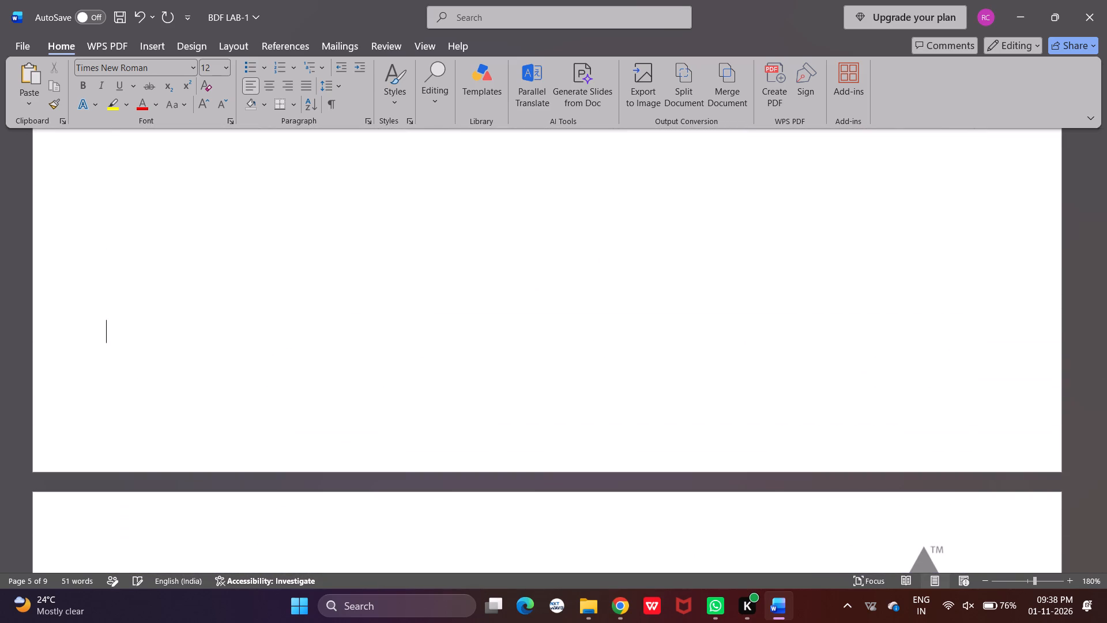
{"action": "key", "text": "Return"}
{"action": "key", "text": "Return"}
{"action": "key", "text": "Return"}
{"action": "key", "text": "Return"}
{"action": "scroll", "coordinate": [1035, 395], "scroll_direction": "down", "scroll_amount": 4}
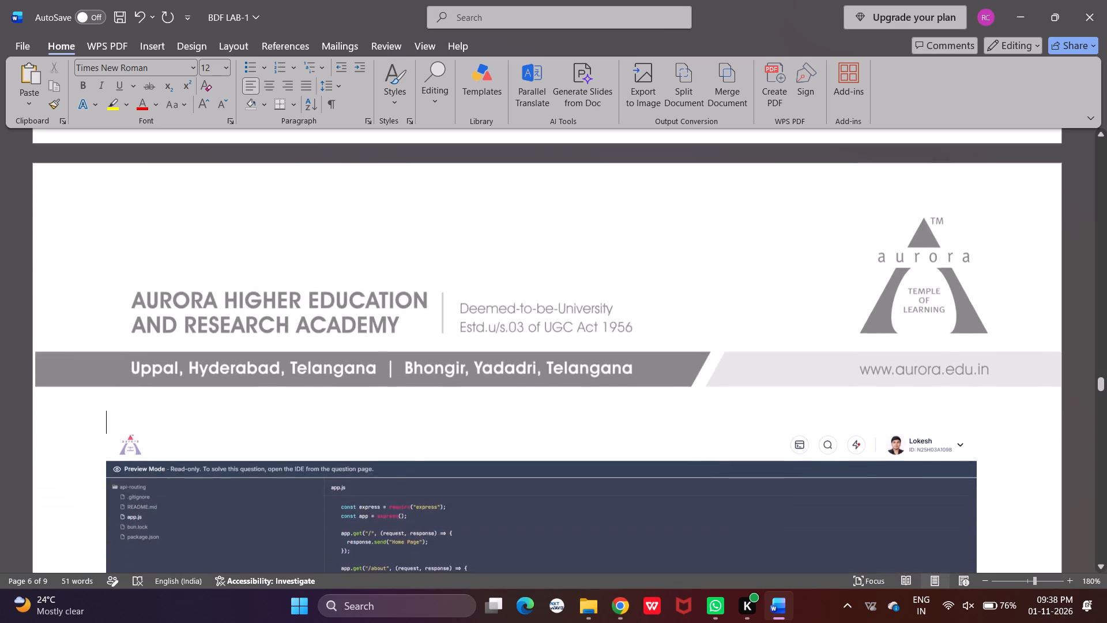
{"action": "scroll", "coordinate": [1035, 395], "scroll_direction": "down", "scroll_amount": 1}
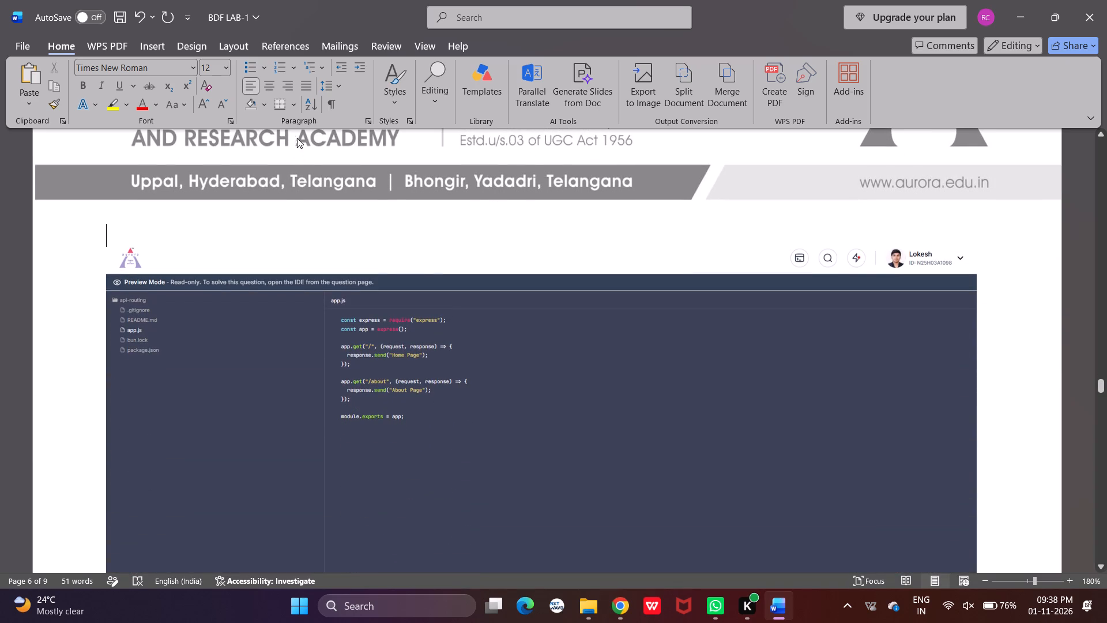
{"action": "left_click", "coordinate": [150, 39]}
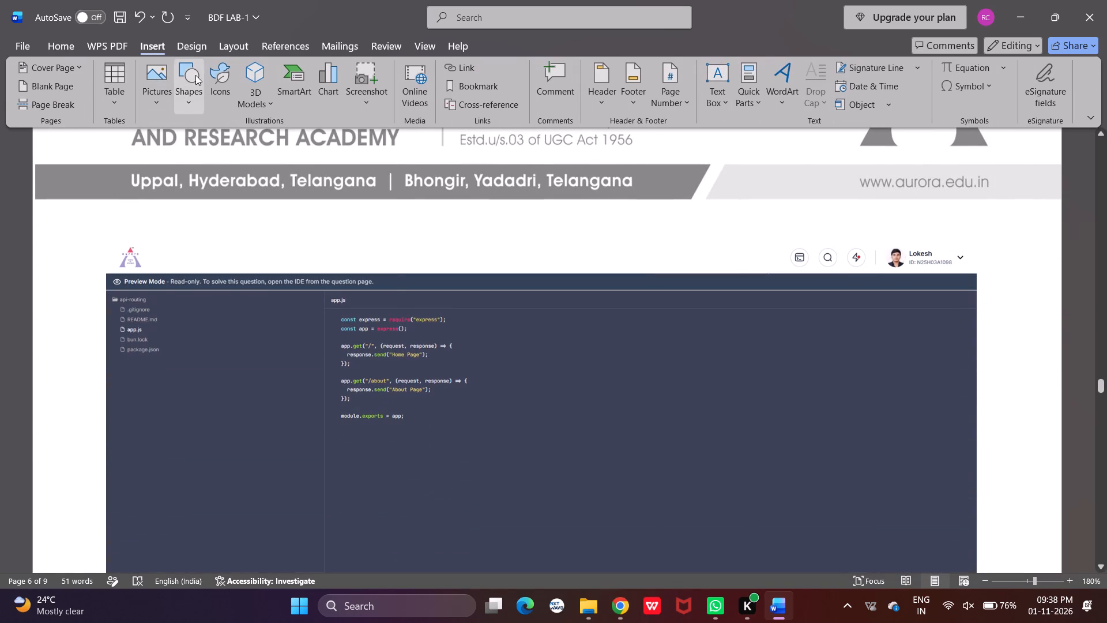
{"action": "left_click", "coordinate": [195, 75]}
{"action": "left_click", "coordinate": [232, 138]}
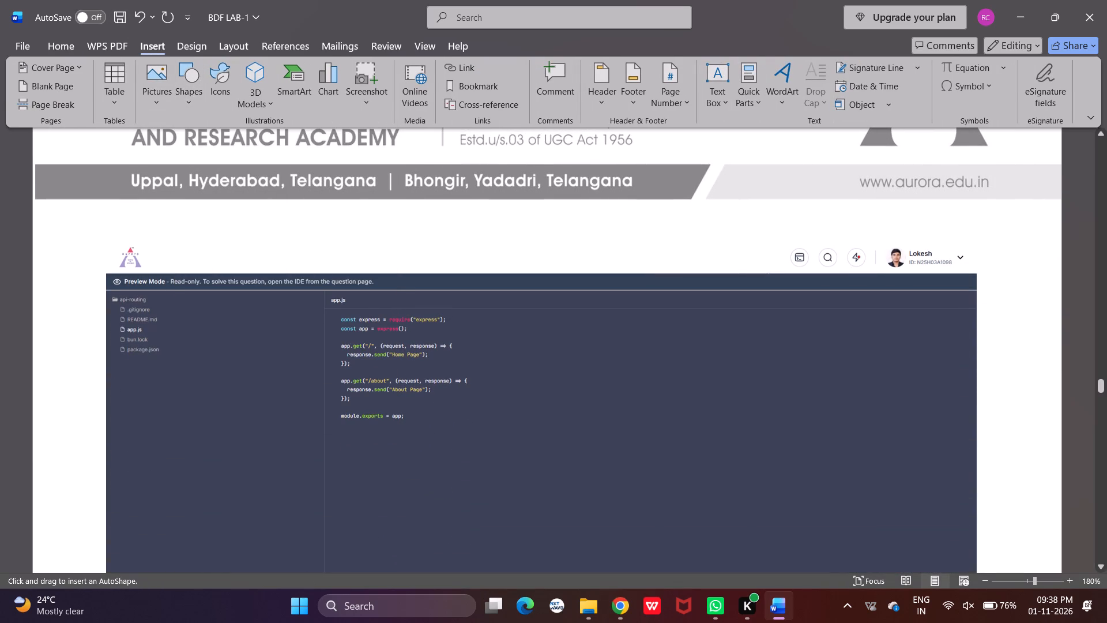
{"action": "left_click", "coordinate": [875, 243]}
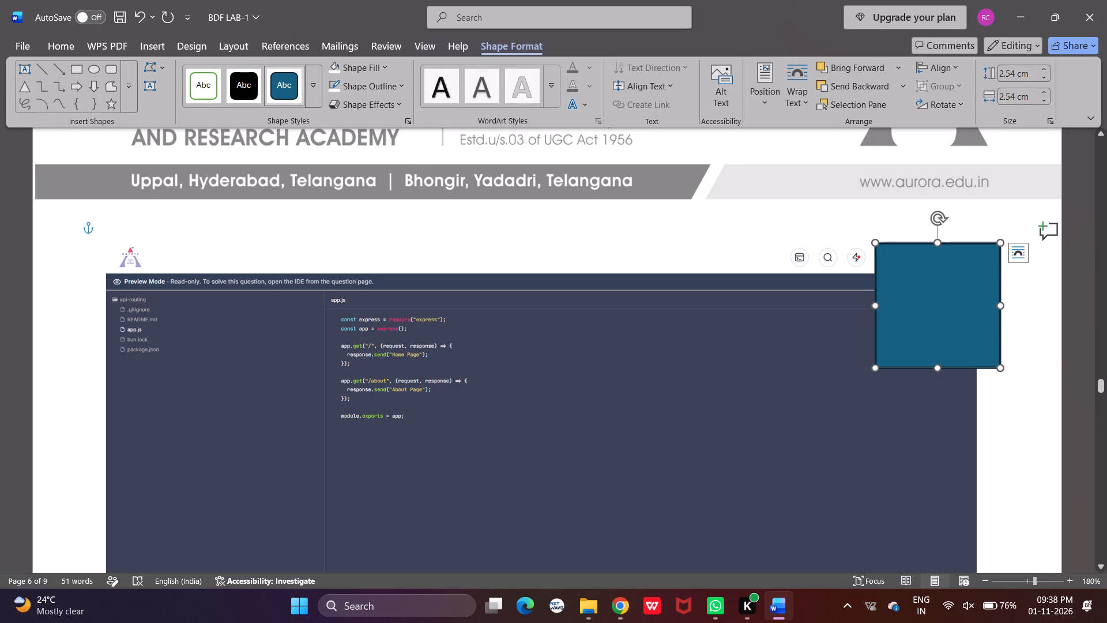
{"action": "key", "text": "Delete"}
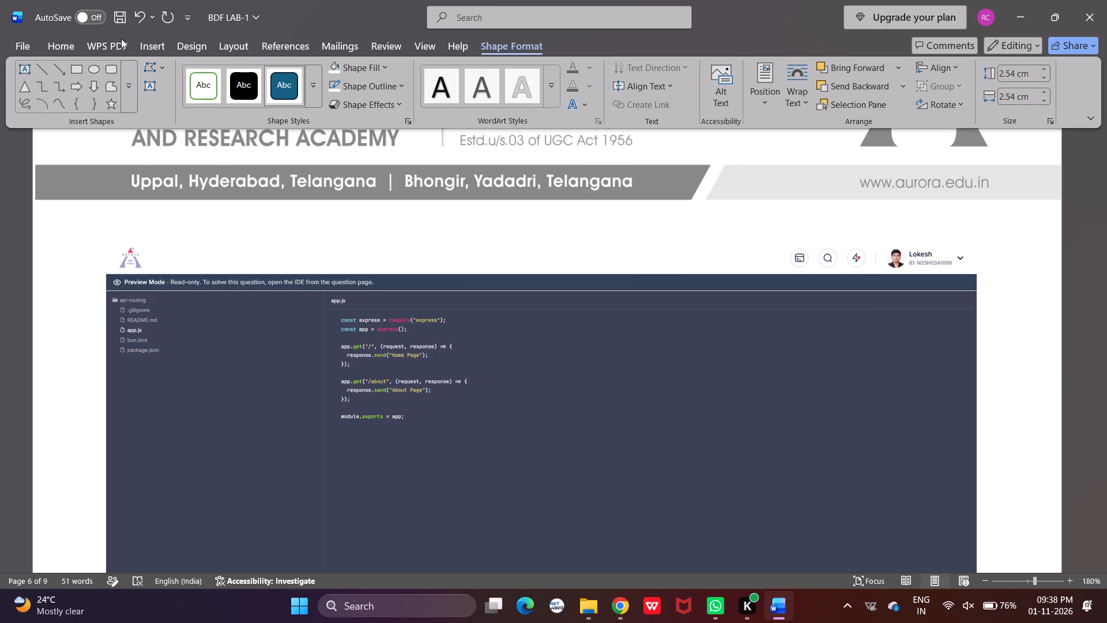
Draw a rectangle about 0.55 cm high and 2.04 cm wide over the profile badge in the API Routing app.js preview screenshot on page 6.
{"action": "left_click", "coordinate": [152, 49]}
{"action": "left_click", "coordinate": [197, 78]}
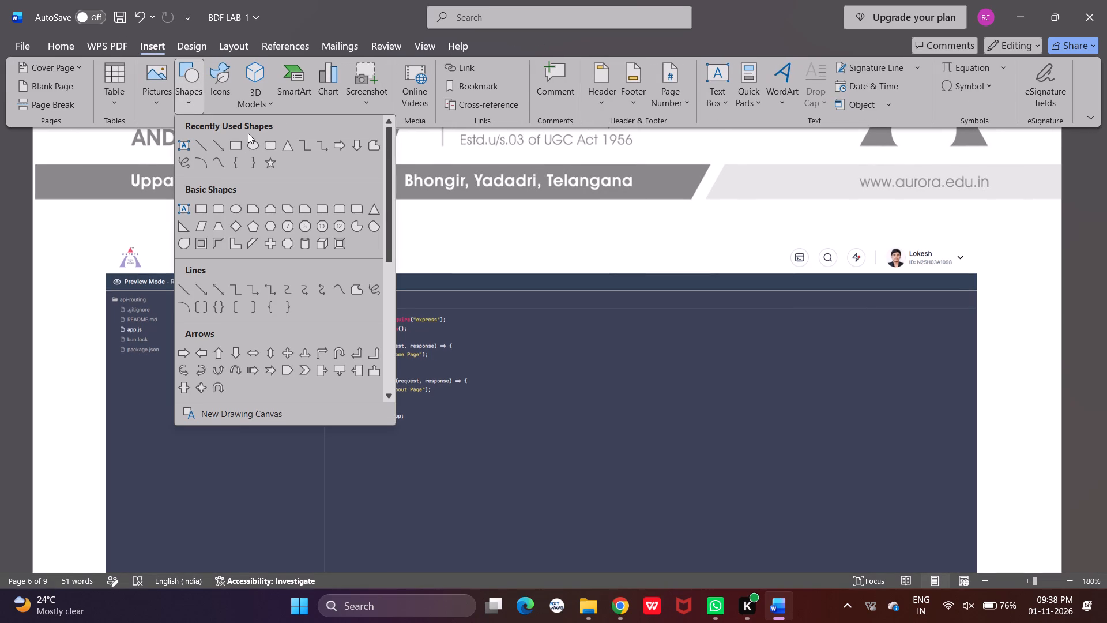
{"action": "left_click", "coordinate": [232, 140]}
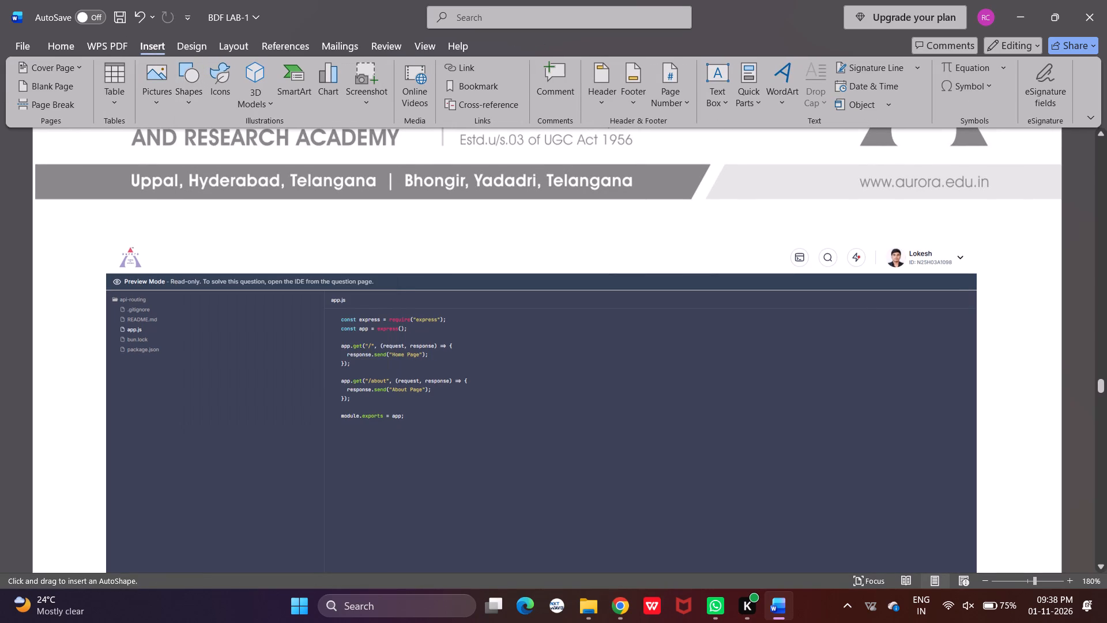
{"action": "left_click_drag", "start_coordinate": [877, 242], "coordinate": [950, 261]}
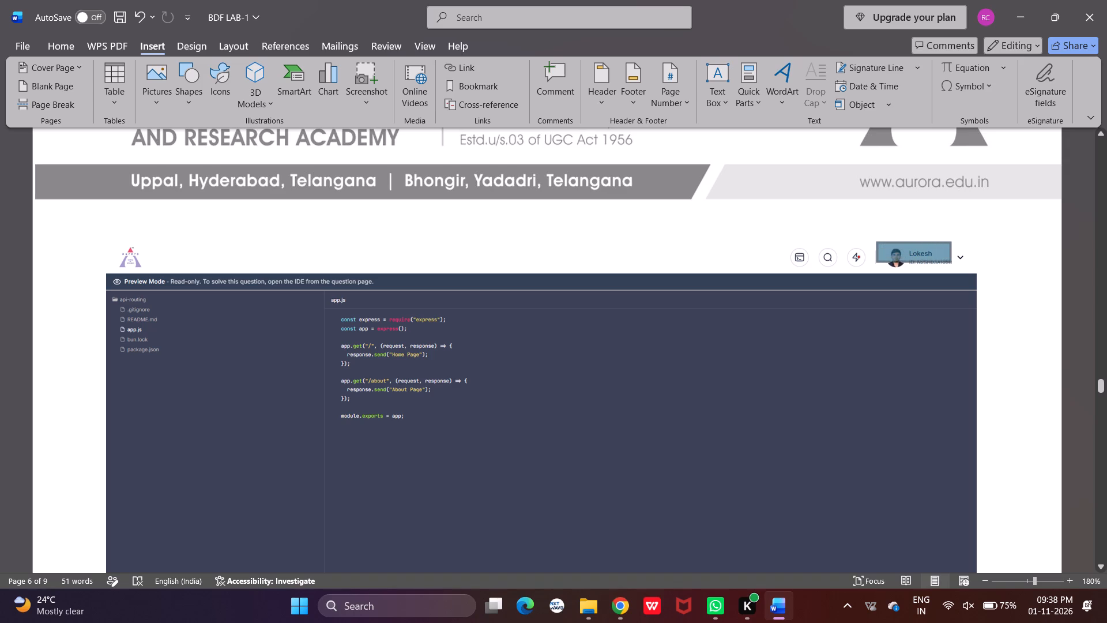
{"action": "left_click_drag", "start_coordinate": [950, 261], "coordinate": [976, 273]}
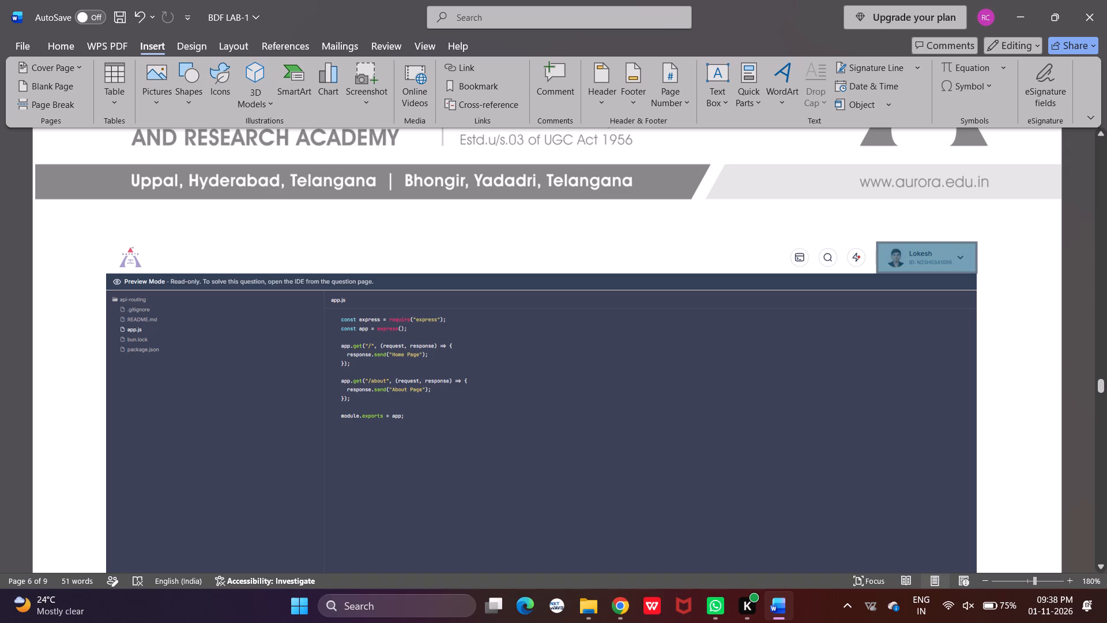
{"action": "left_click_drag", "start_coordinate": [976, 273], "coordinate": [977, 269]}
Set both the fill and the outline of the rectangle on the API Routing app.js preview screenshot to white.
{"action": "right_click", "coordinate": [939, 261]}
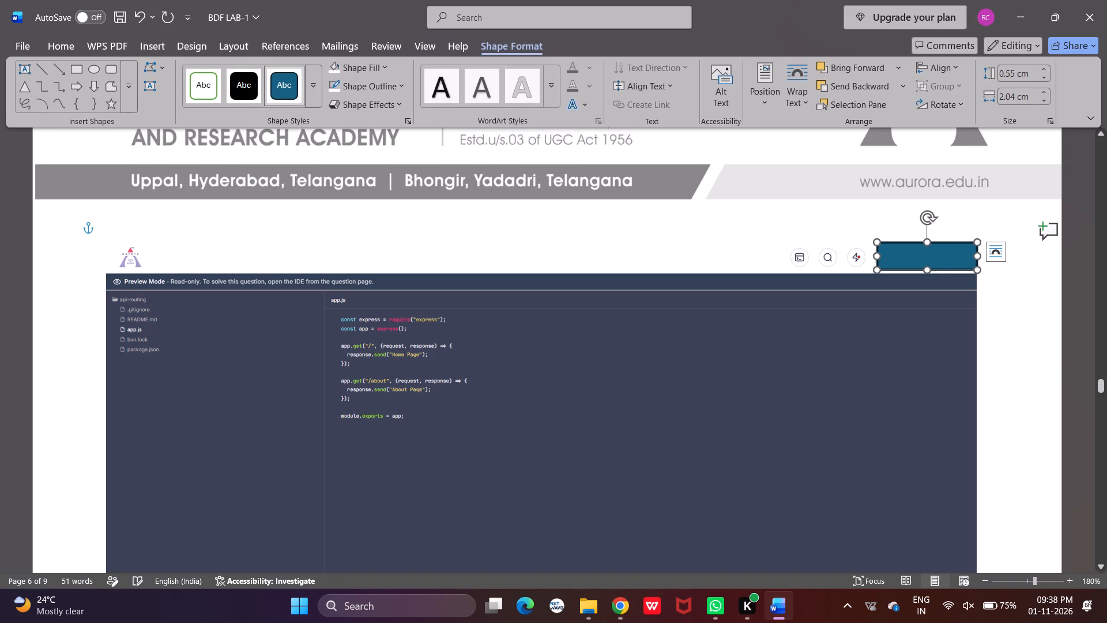
{"action": "left_click", "coordinate": [981, 164]}
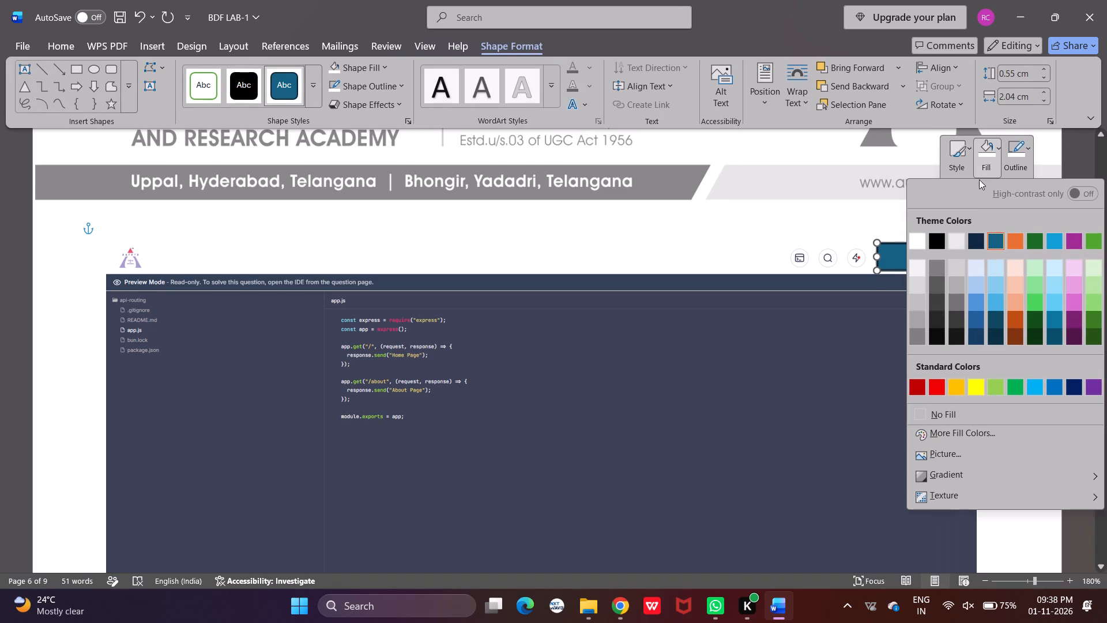
{"action": "left_click", "coordinate": [912, 236]}
{"action": "left_click", "coordinate": [1023, 166]}
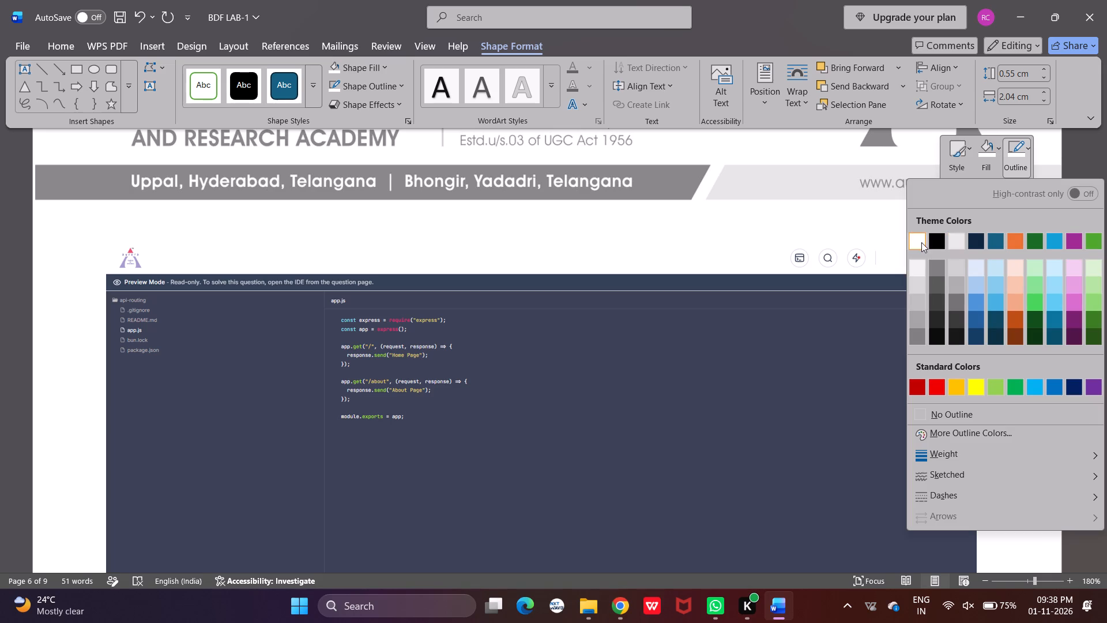
{"action": "left_click", "coordinate": [921, 241]}
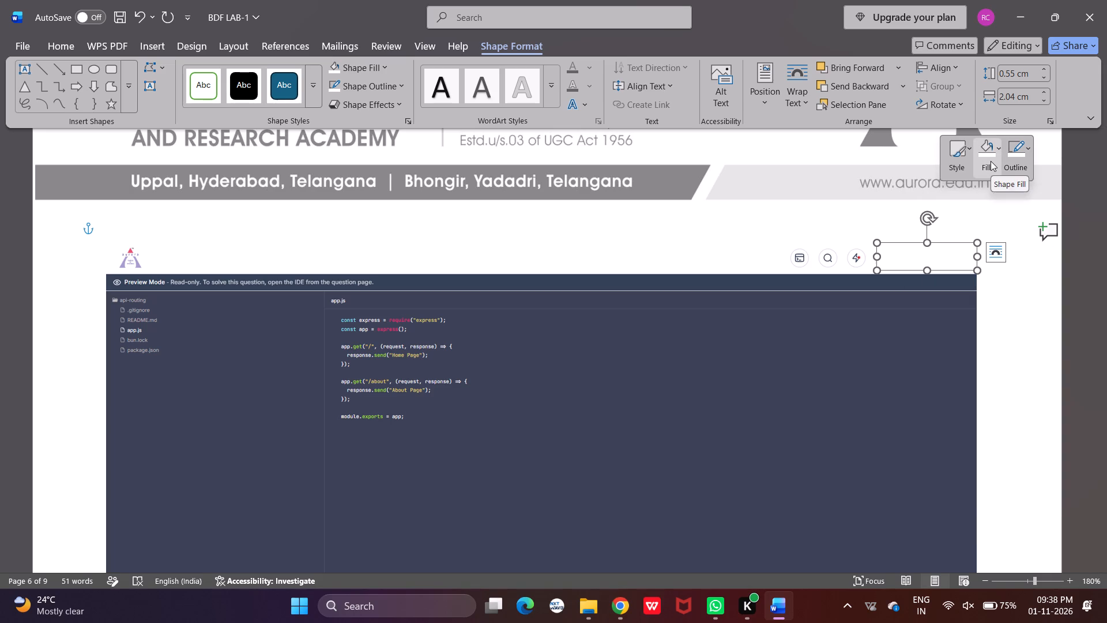
{"action": "left_click", "coordinate": [991, 161]}
{"action": "left_click", "coordinate": [969, 449]}
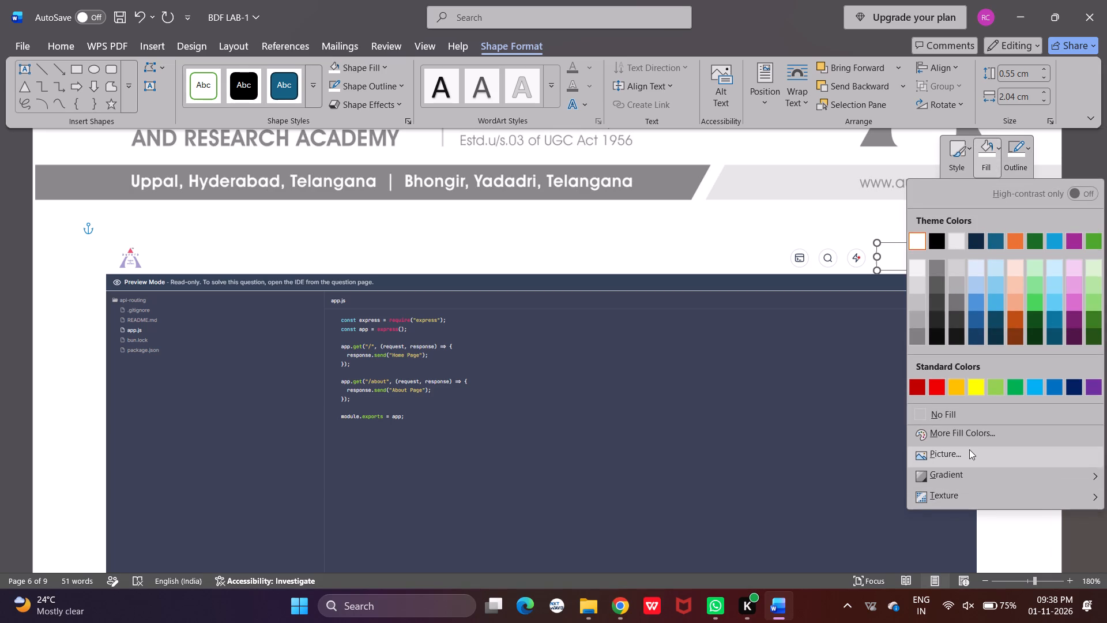
{"action": "left_click", "coordinate": [585, 237]}
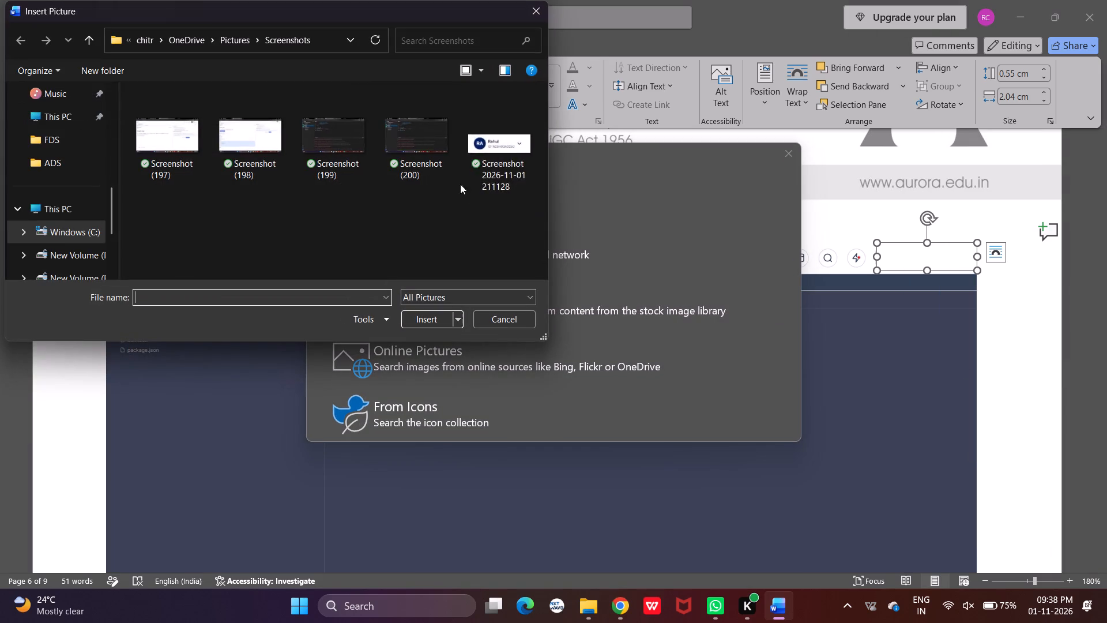
{"action": "double_click", "coordinate": [487, 167]}
{"action": "left_click", "coordinate": [790, 220]}
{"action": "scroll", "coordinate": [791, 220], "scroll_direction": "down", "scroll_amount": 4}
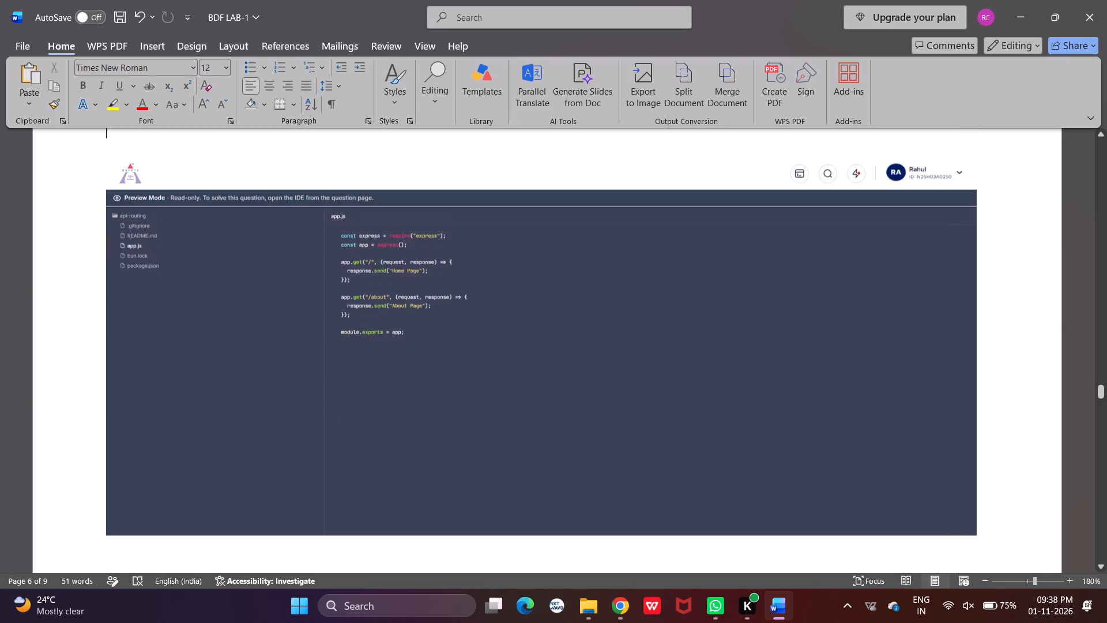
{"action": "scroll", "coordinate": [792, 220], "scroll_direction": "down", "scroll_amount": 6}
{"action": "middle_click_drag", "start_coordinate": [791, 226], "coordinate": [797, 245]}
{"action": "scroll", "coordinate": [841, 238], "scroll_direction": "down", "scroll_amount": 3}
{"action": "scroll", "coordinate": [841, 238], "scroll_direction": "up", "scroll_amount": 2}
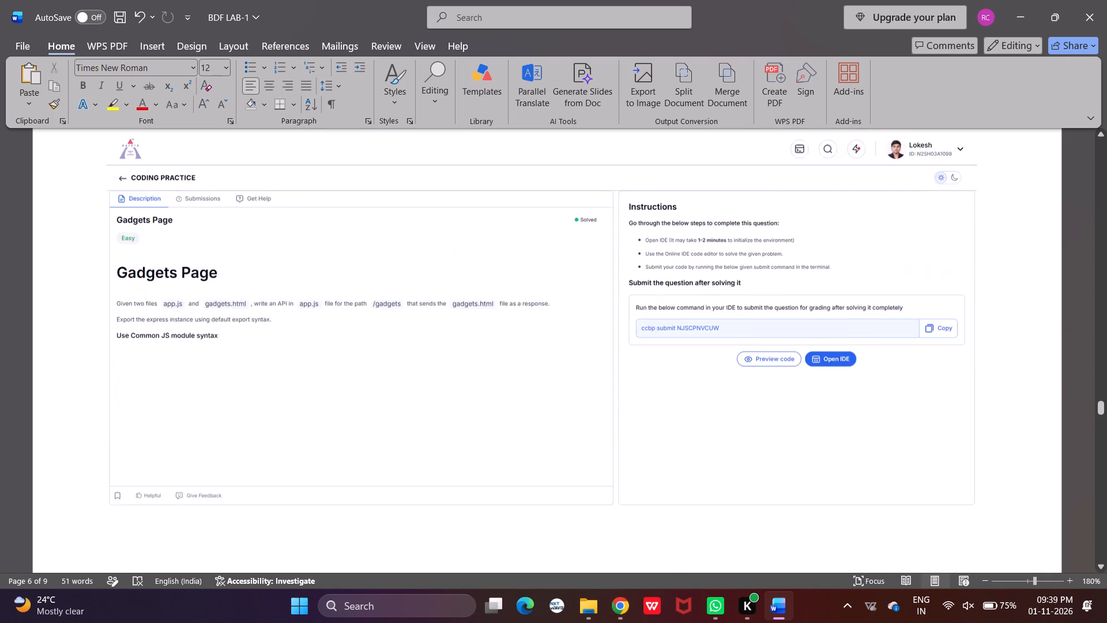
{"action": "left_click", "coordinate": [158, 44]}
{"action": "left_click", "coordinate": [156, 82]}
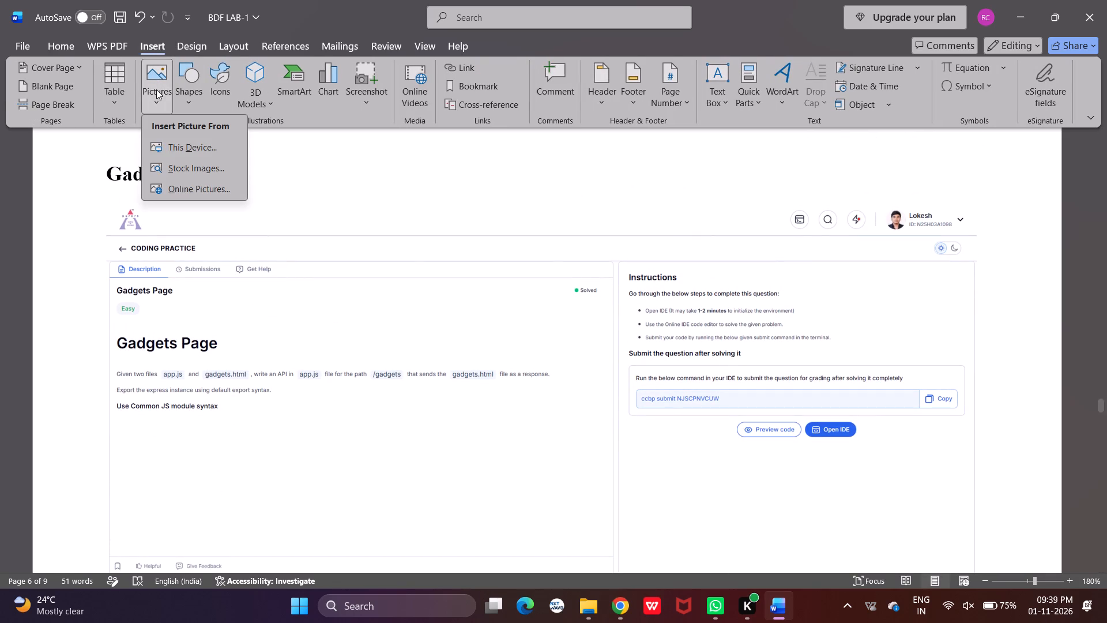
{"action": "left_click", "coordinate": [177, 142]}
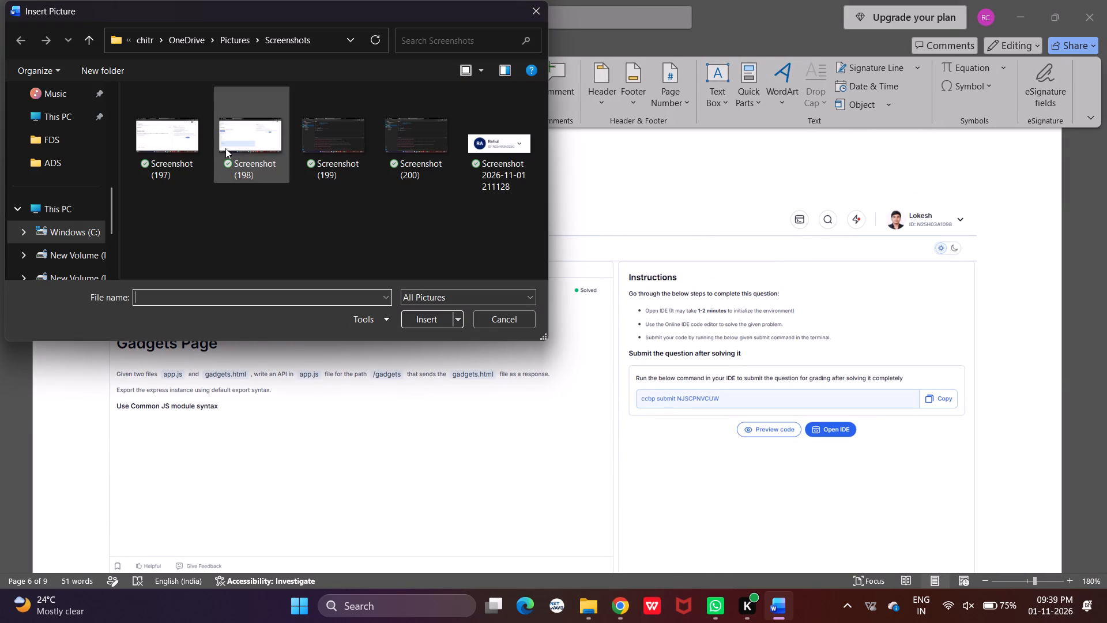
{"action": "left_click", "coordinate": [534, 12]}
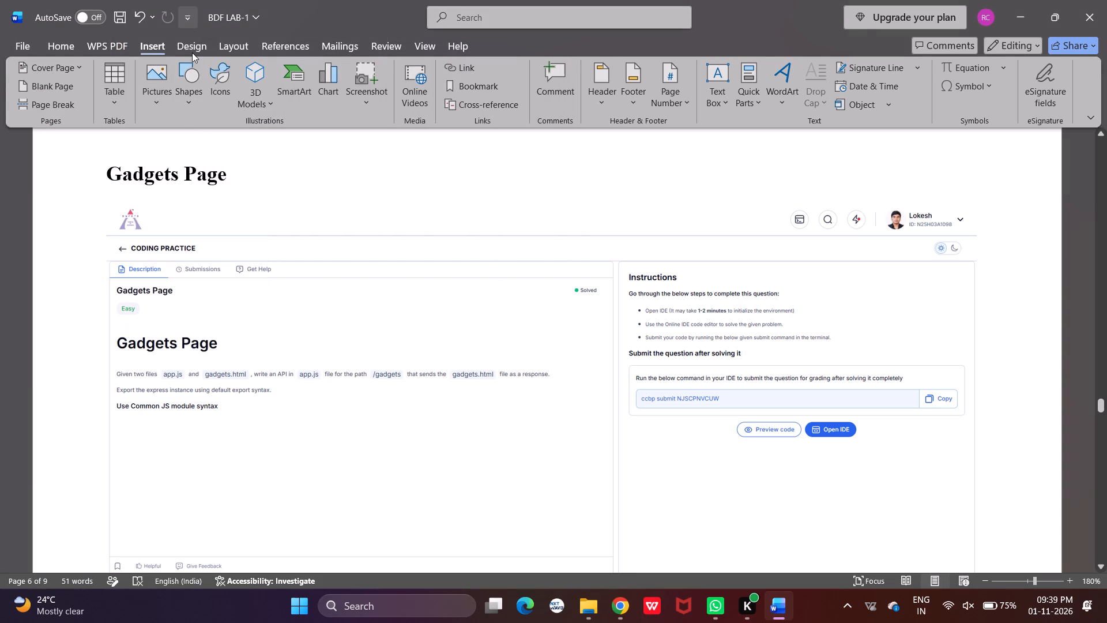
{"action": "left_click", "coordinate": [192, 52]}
Draw a rectangle about 0.58 cm high and 1.94 cm wide over the profile badge in the Gadgets Page Description screenshot.
{"action": "left_click", "coordinate": [162, 44]}
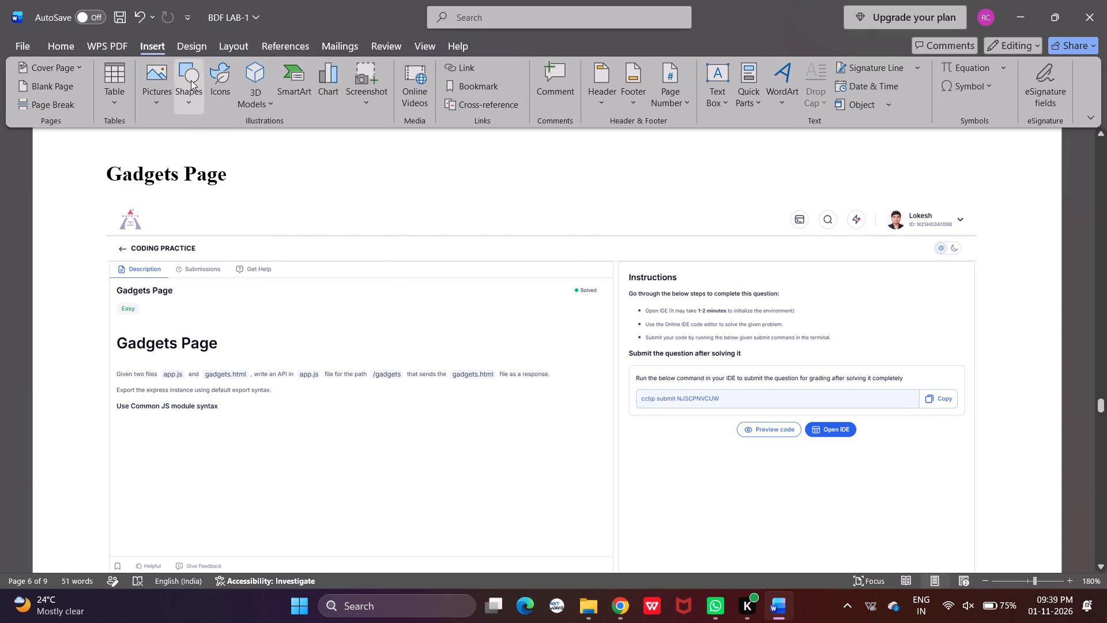
{"action": "left_click", "coordinate": [191, 80]}
{"action": "left_click", "coordinate": [232, 147]}
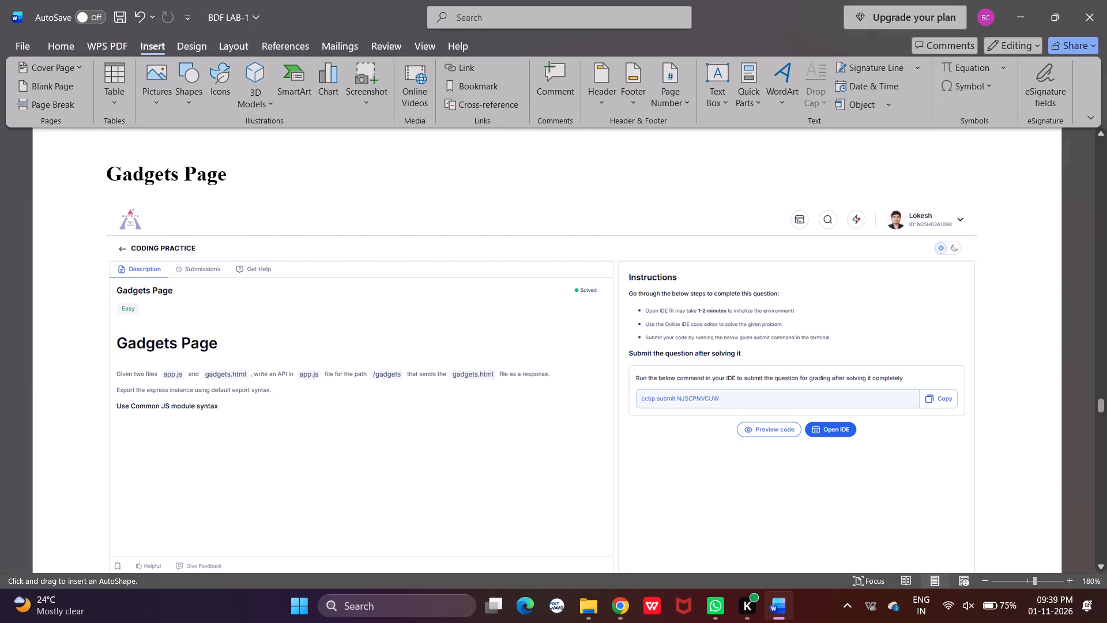
{"action": "left_click_drag", "start_coordinate": [881, 204], "coordinate": [976, 235]}
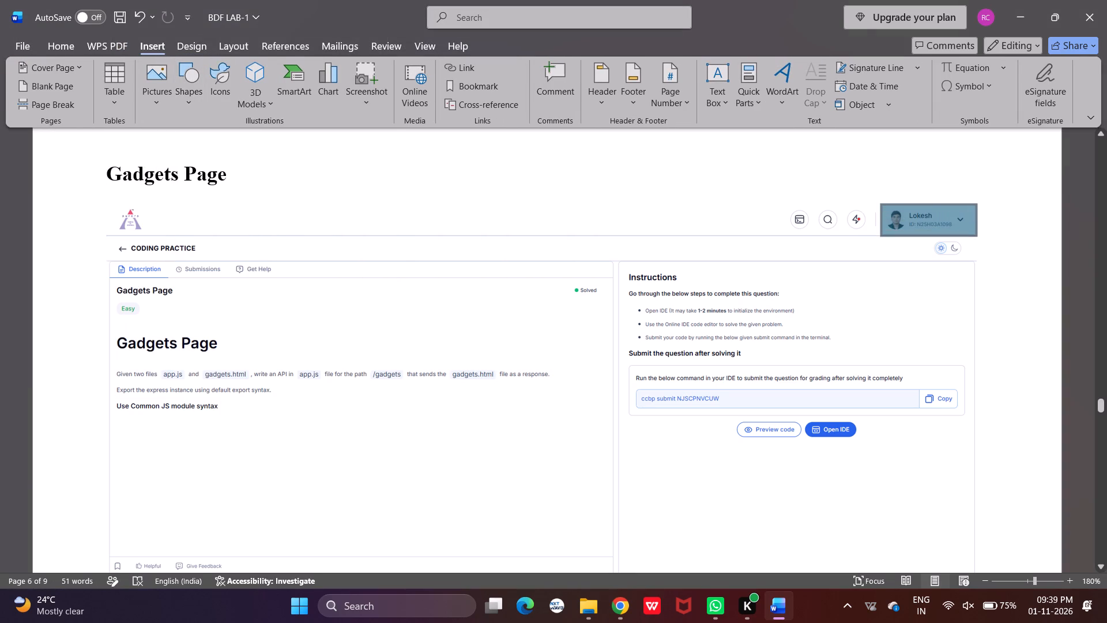
{"action": "left_click_drag", "start_coordinate": [976, 235], "coordinate": [976, 232]}
Set both the fill and the outline of the rectangle on the Gadgets Page Description screenshot to white.
{"action": "right_click", "coordinate": [937, 222]}
{"action": "left_click", "coordinate": [976, 167]}
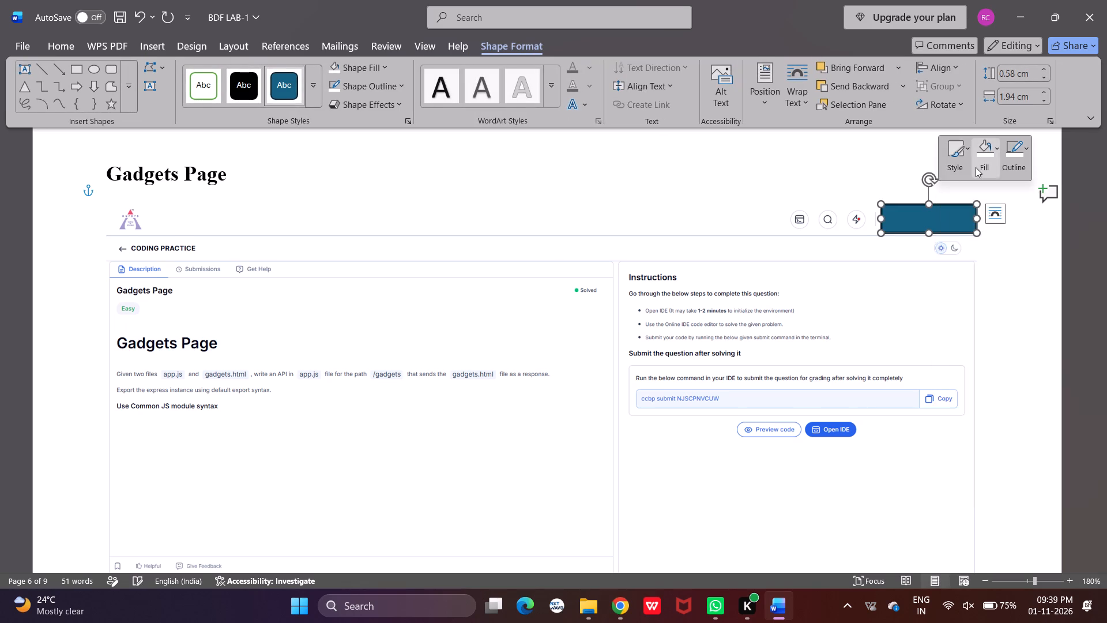
{"action": "left_click", "coordinate": [918, 241]}
{"action": "left_click", "coordinate": [1015, 155]}
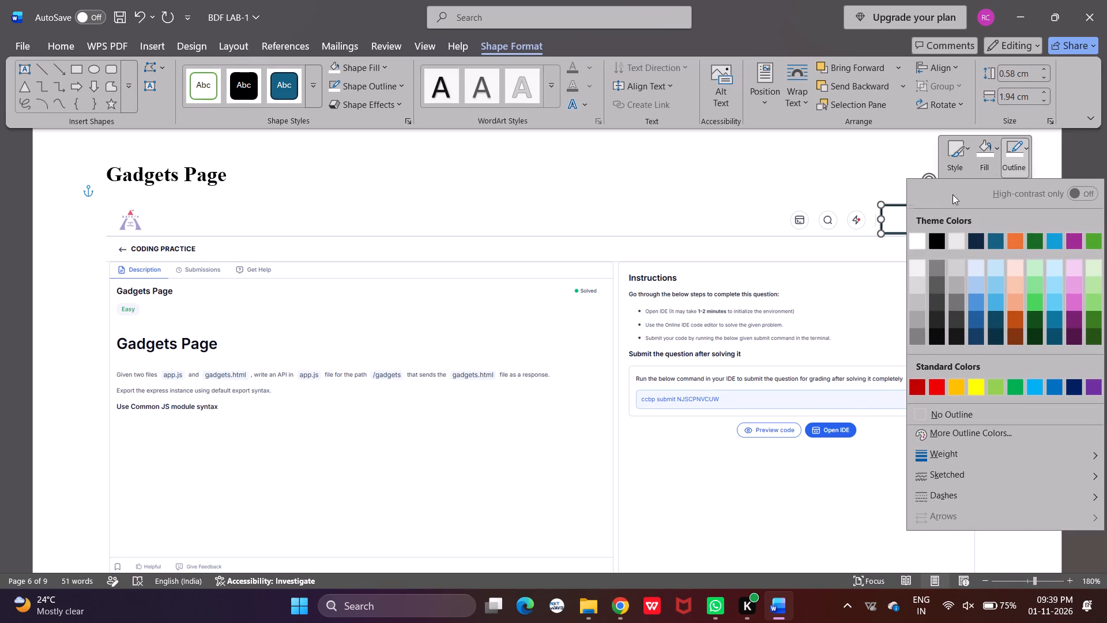
{"action": "left_click", "coordinate": [915, 242]}
{"action": "right_click", "coordinate": [905, 218]}
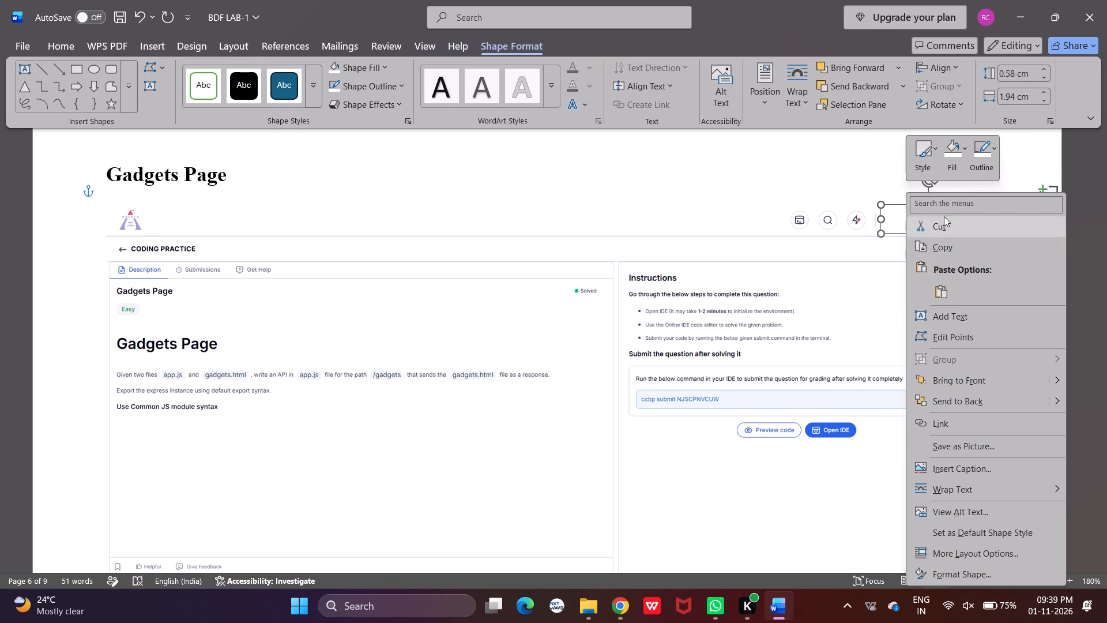
{"action": "left_click", "coordinate": [948, 173]}
{"action": "left_click", "coordinate": [938, 463]}
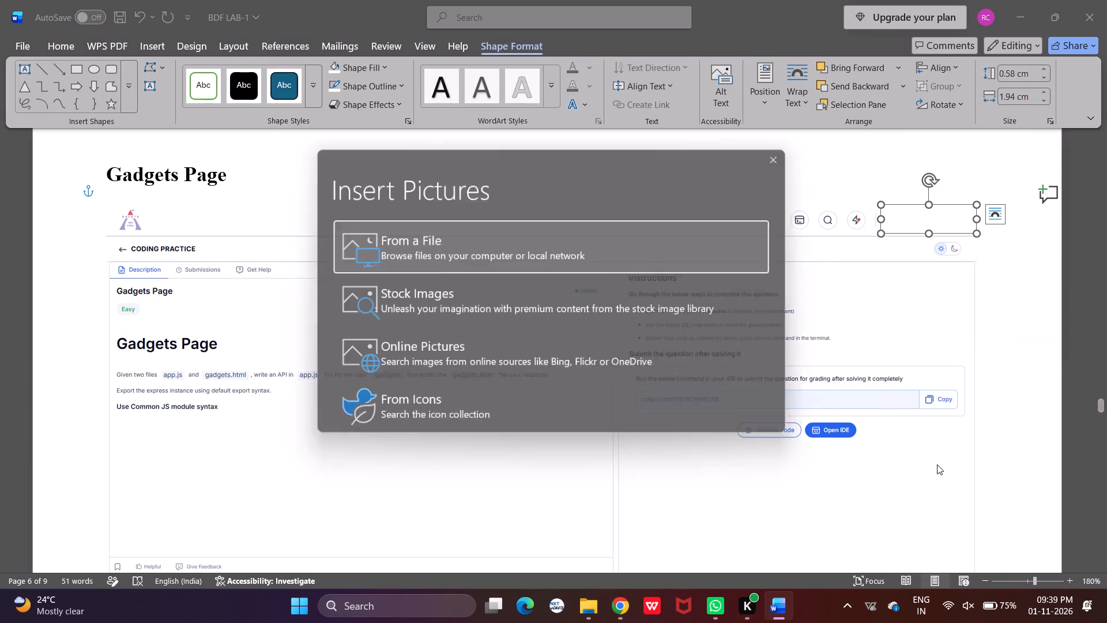
{"action": "left_click", "coordinate": [405, 239]}
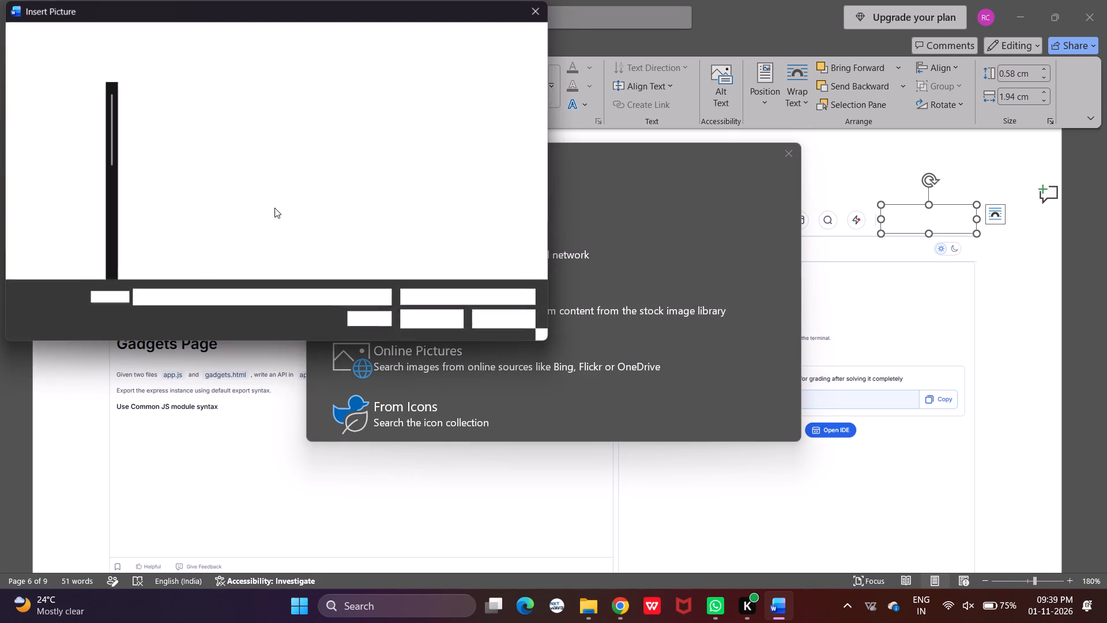
{"action": "double_click", "coordinate": [510, 162]}
{"action": "left_click", "coordinate": [831, 157]}
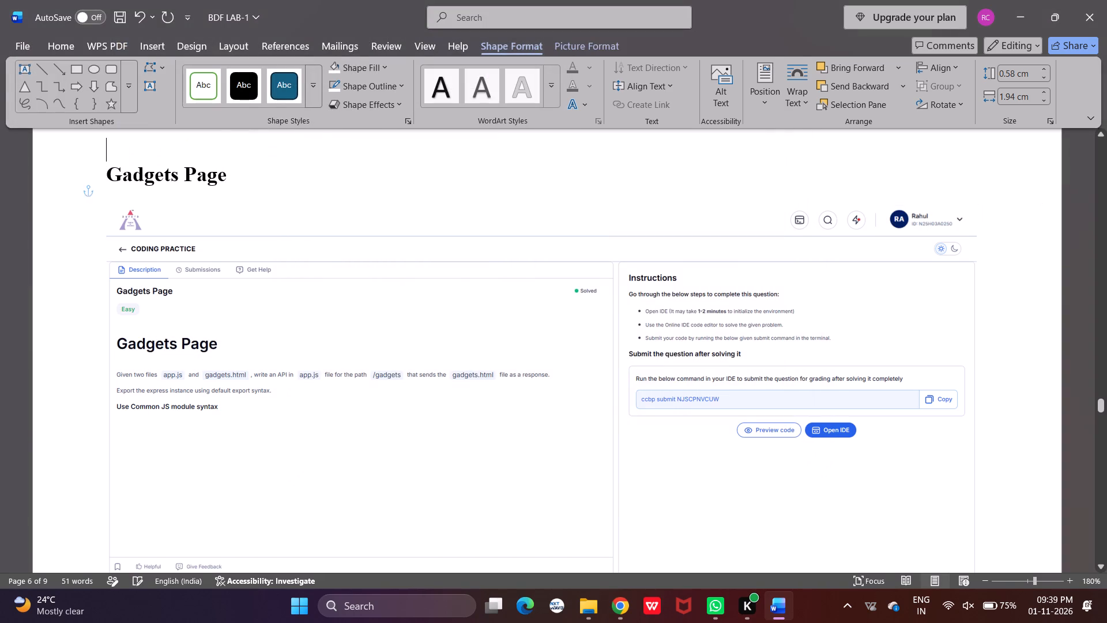
Insert seven blank lines after the Gadgets Page Description screenshot, ahead of the Submissions screenshot.
{"action": "scroll", "coordinate": [849, 160], "scroll_direction": "down", "scroll_amount": 4}
{"action": "middle_click_drag", "start_coordinate": [853, 168], "coordinate": [884, 200]}
{"action": "scroll", "coordinate": [865, 170], "scroll_direction": "down", "scroll_amount": 11}
{"action": "middle_click_drag", "start_coordinate": [864, 179], "coordinate": [895, 206]}
{"action": "middle_click_drag", "start_coordinate": [907, 187], "coordinate": [929, 199]}
{"action": "scroll", "coordinate": [913, 179], "scroll_direction": "down", "scroll_amount": 2}
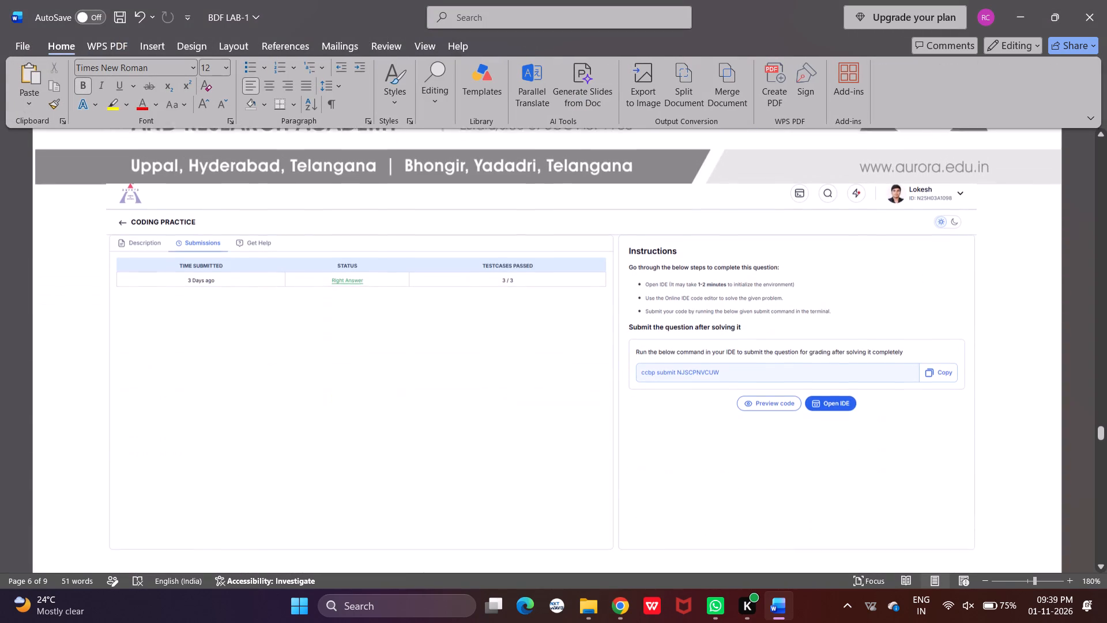
{"action": "scroll", "coordinate": [861, 187], "scroll_direction": "up", "scroll_amount": 11}
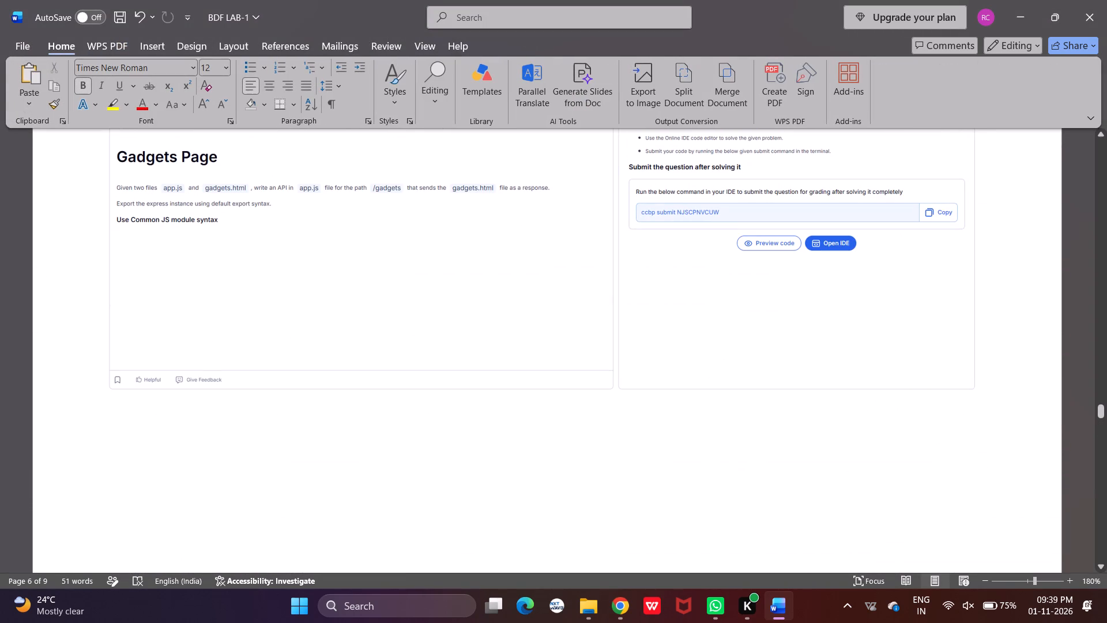
{"action": "left_click", "coordinate": [991, 401]}
{"action": "key", "text": "Return"}
{"action": "key", "text": "Return"}
{"action": "key", "text": "Return"}
{"action": "key", "text": "Return"}
{"action": "key", "text": "Return"}
{"action": "key", "text": "Return"}
{"action": "key", "text": "Return"}
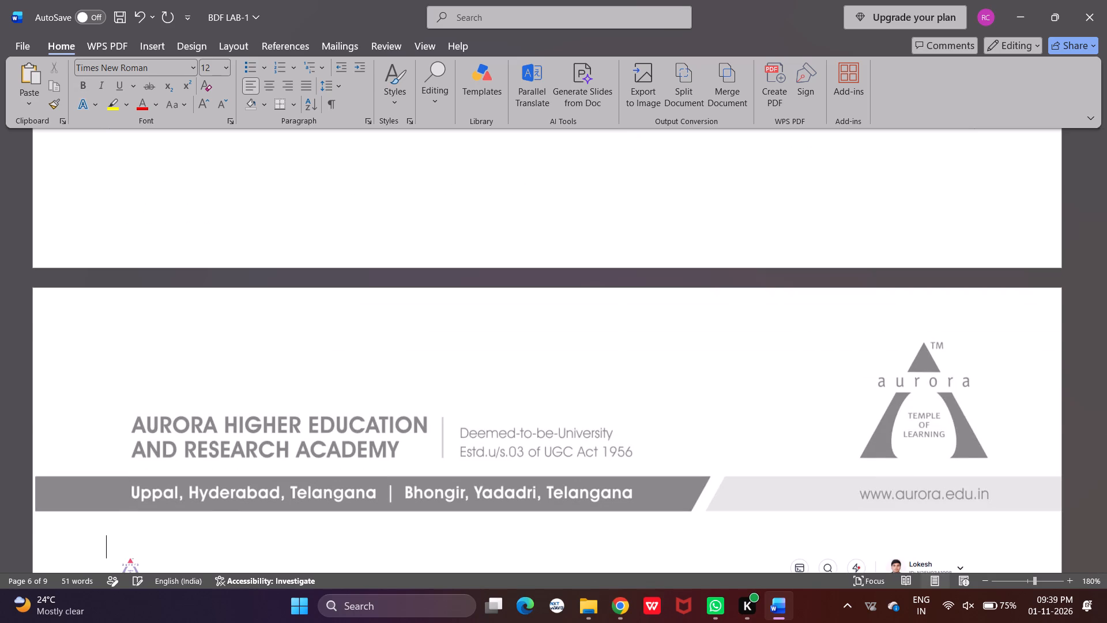
Draw a rectangle about 0.58 cm high and 1.92 cm wide over the profile badge in the Gadgets Page Submissions screenshot.
{"action": "scroll", "coordinate": [980, 395], "scroll_direction": "down", "scroll_amount": 3}
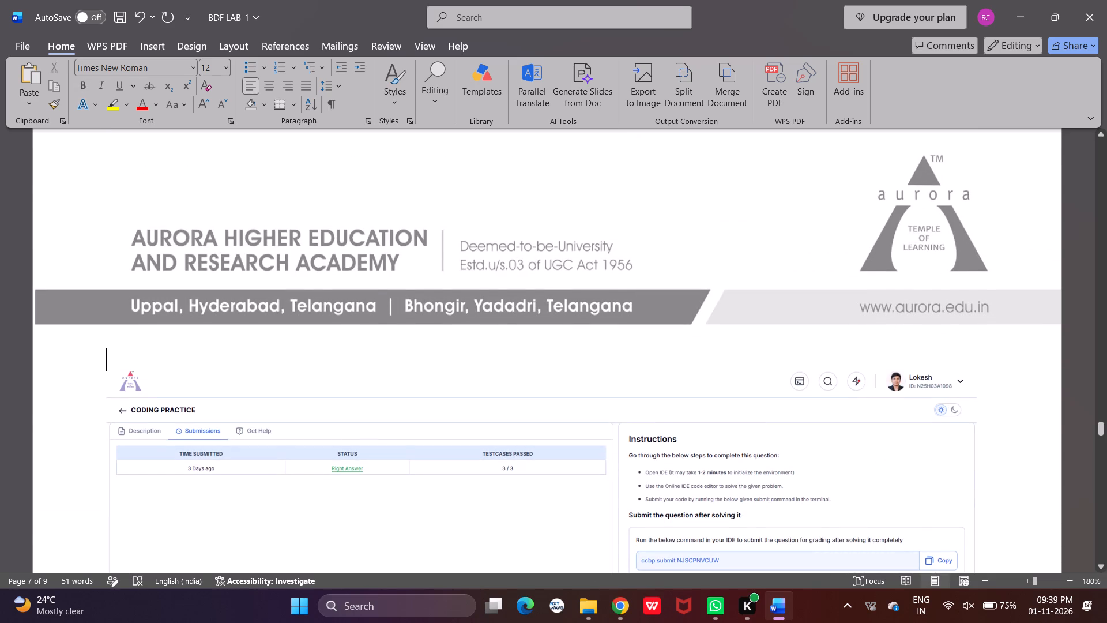
{"action": "left_click", "coordinate": [157, 43]}
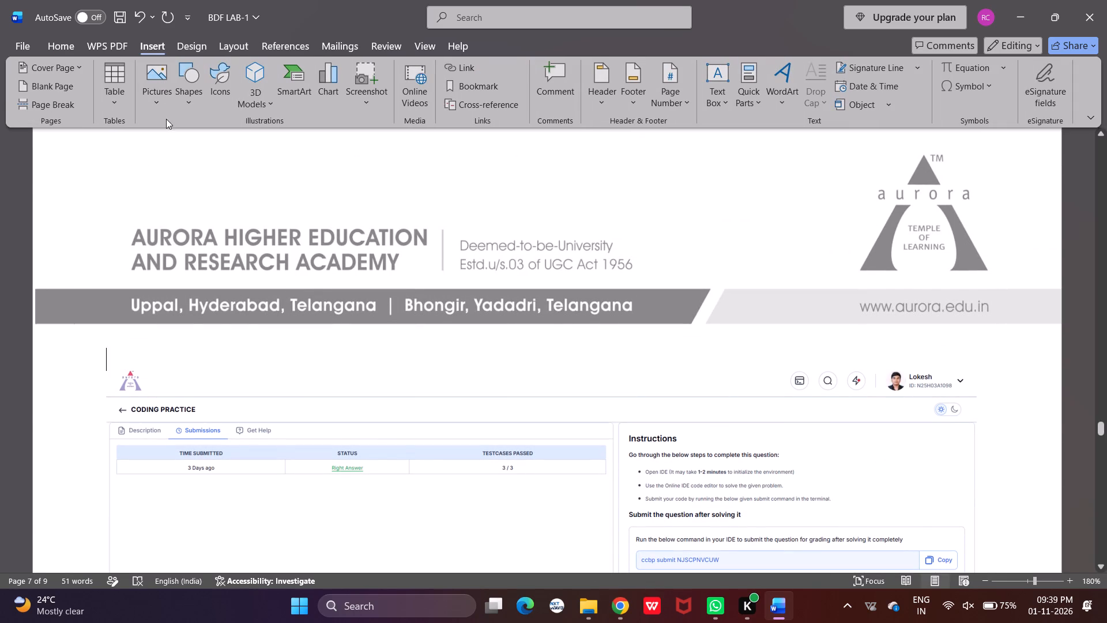
{"action": "left_click", "coordinate": [168, 106]}
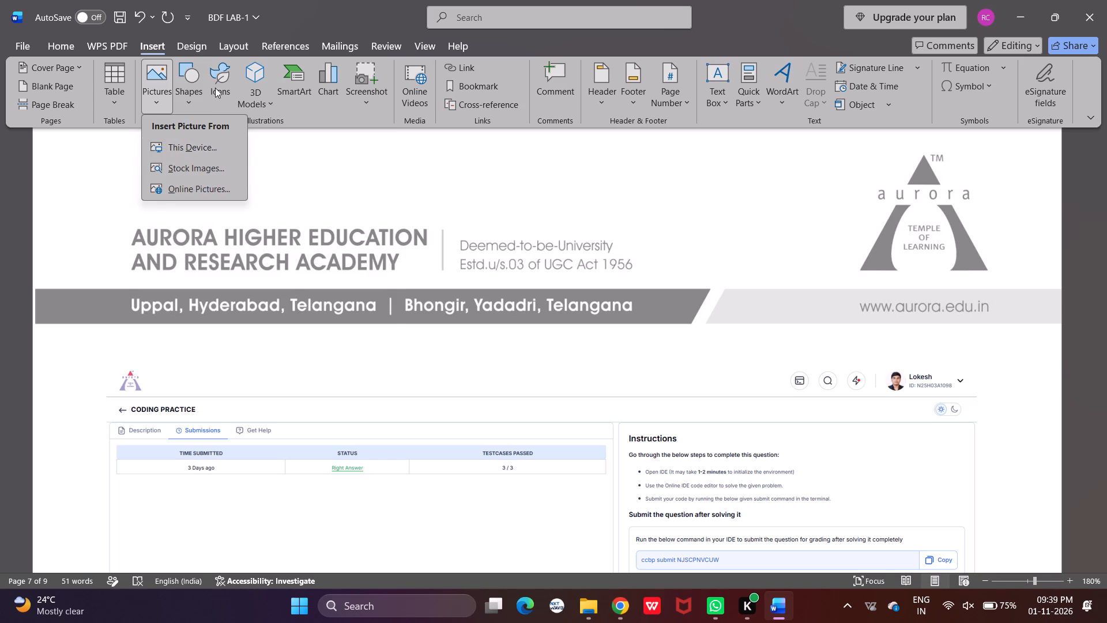
{"action": "left_click", "coordinate": [198, 83]}
{"action": "left_click", "coordinate": [240, 142]}
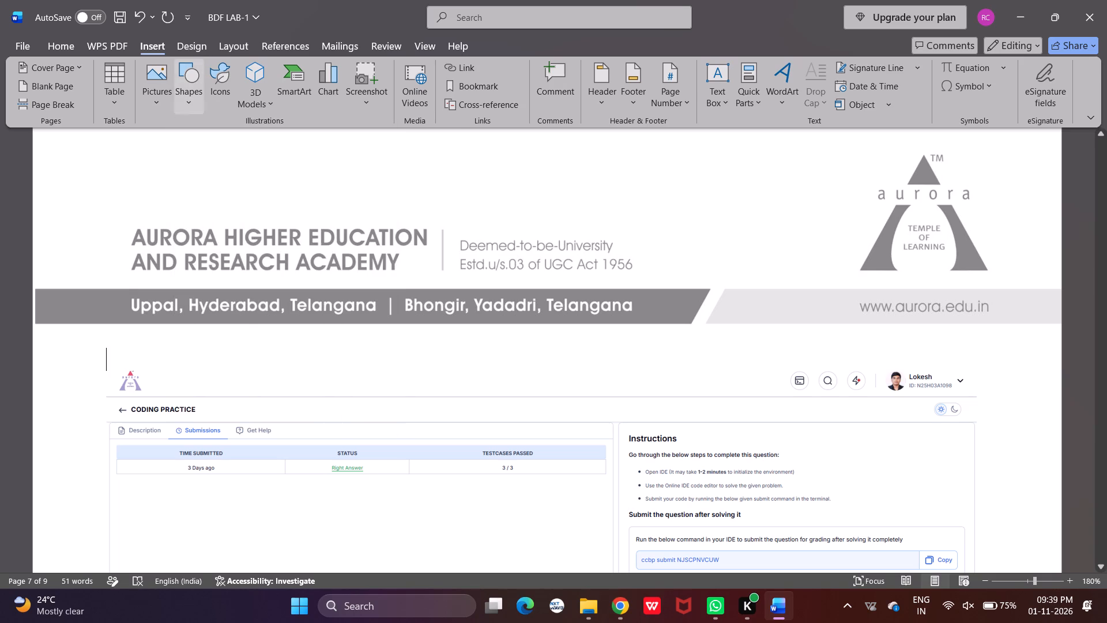
{"action": "left_click_drag", "start_coordinate": [878, 362], "coordinate": [908, 384]}
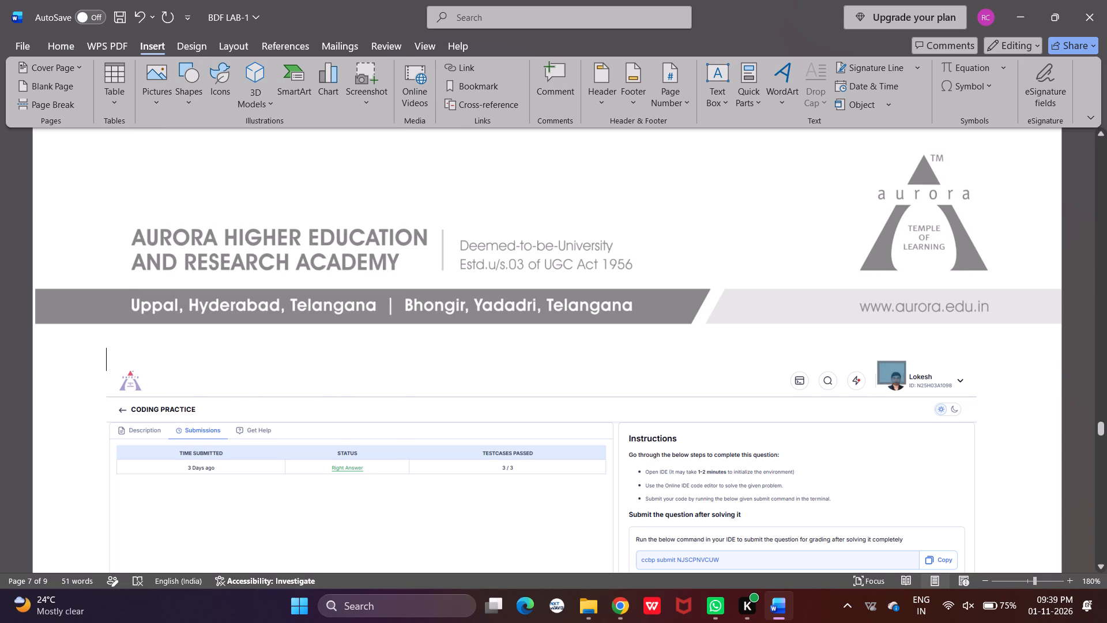
{"action": "left_click_drag", "start_coordinate": [908, 384], "coordinate": [974, 394]}
{"action": "left_click", "coordinate": [925, 363]}
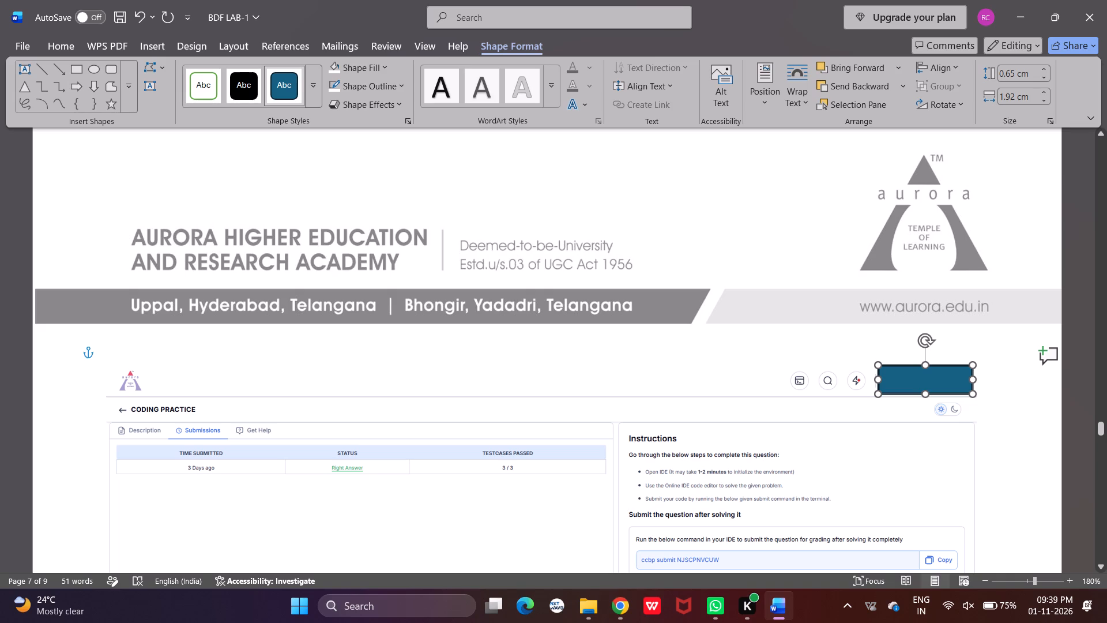
Set both the fill and the outline of the rectangle on the Gadgets Page Submissions screenshot to white.
{"action": "right_click", "coordinate": [917, 377]}
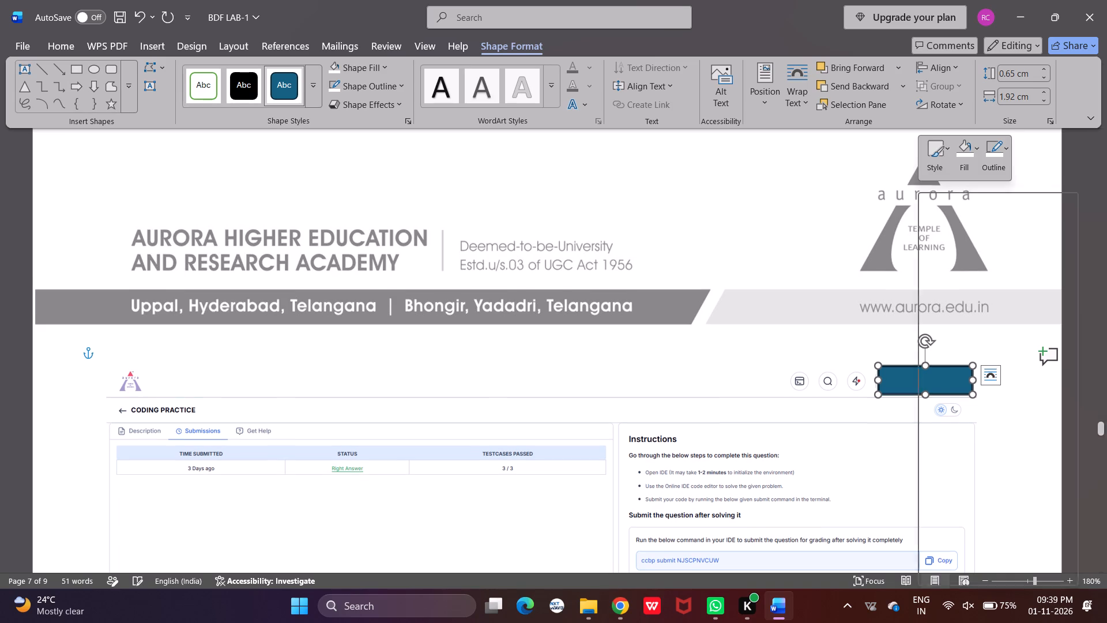
{"action": "left_click", "coordinate": [962, 168]}
{"action": "left_click", "coordinate": [920, 242]}
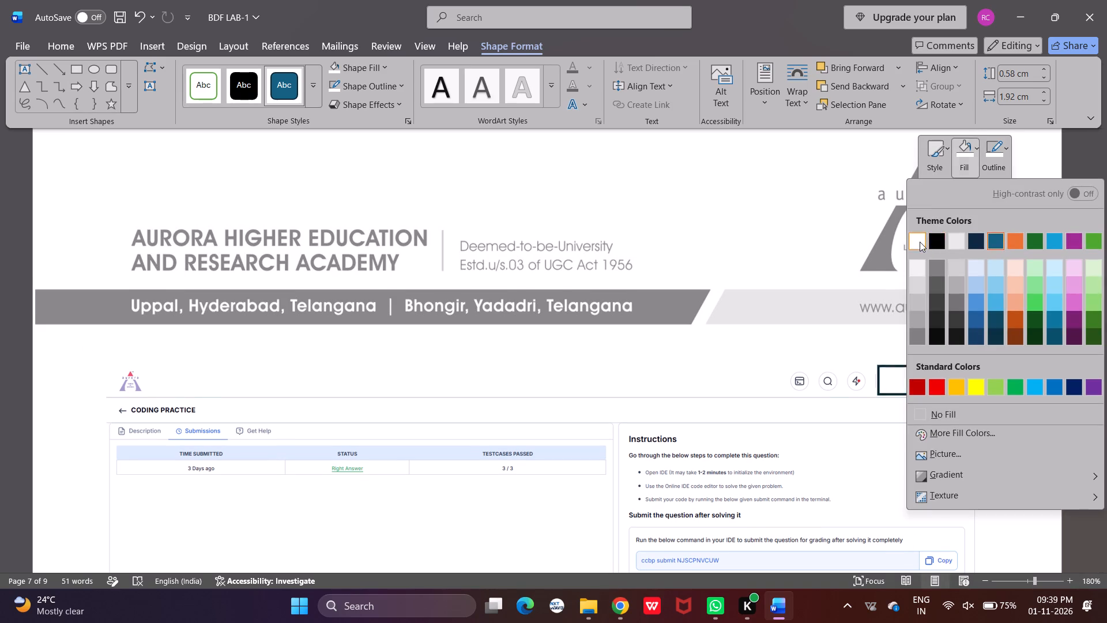
{"action": "left_click", "coordinate": [996, 163]}
{"action": "left_click", "coordinate": [915, 245]}
{"action": "right_click", "coordinate": [920, 383]}
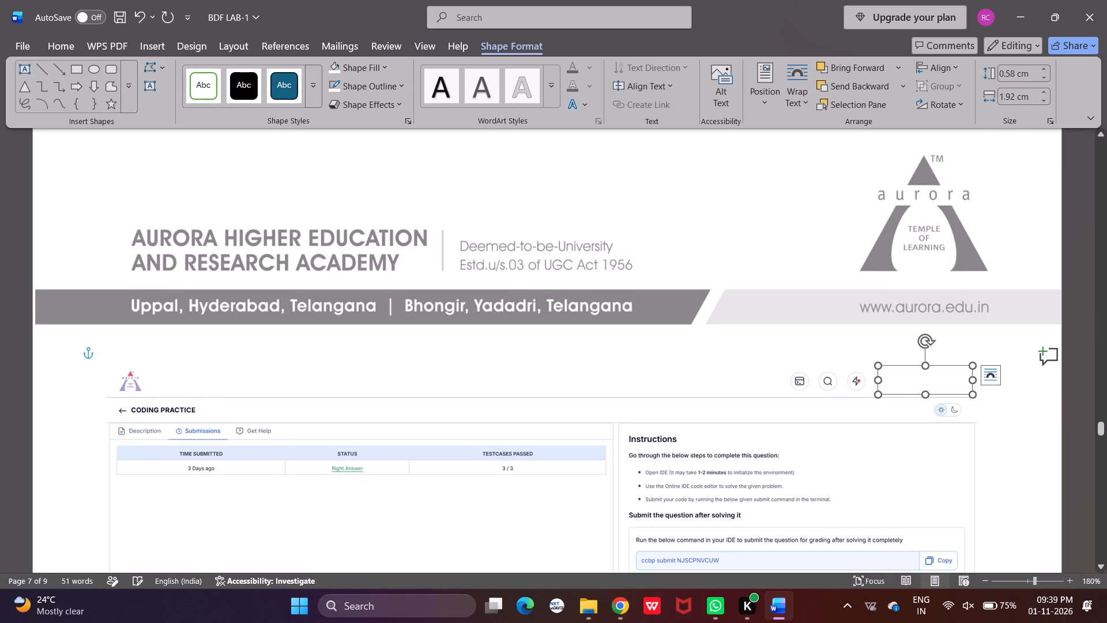
{"action": "left_click", "coordinate": [967, 171]}
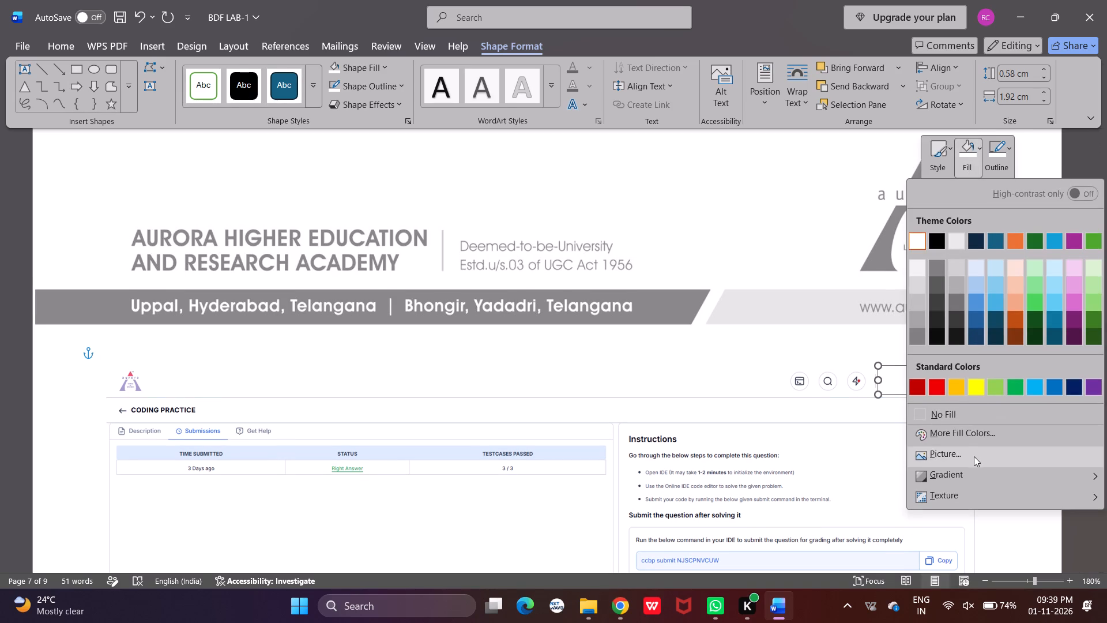
{"action": "left_click", "coordinate": [974, 456]}
{"action": "double_click", "coordinate": [592, 247]}
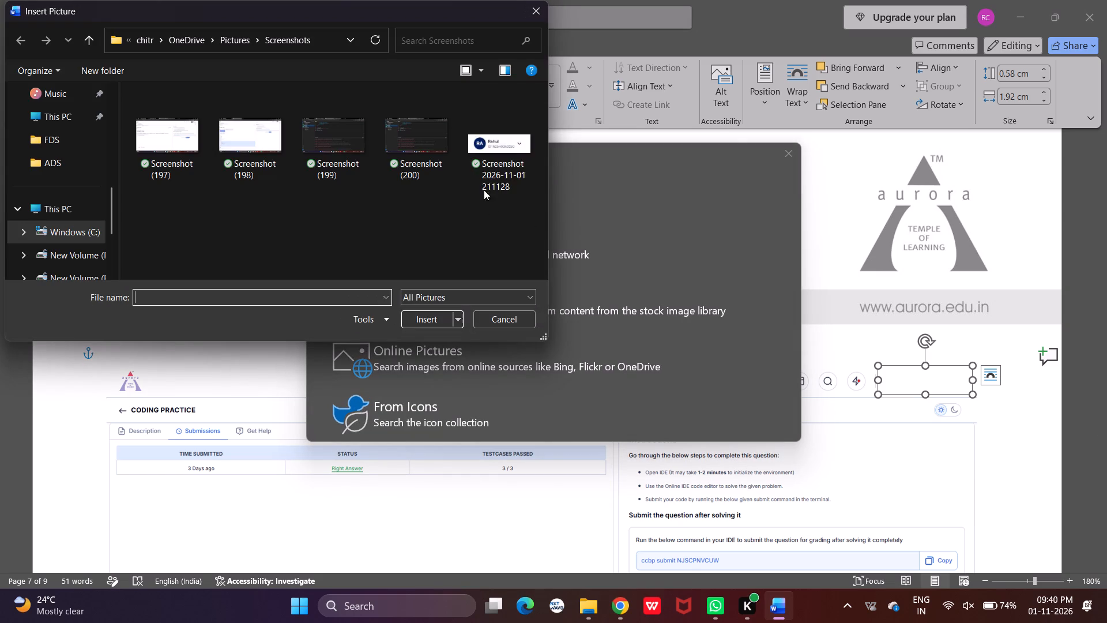
{"action": "double_click", "coordinate": [491, 148]}
{"action": "left_click", "coordinate": [1000, 361]}
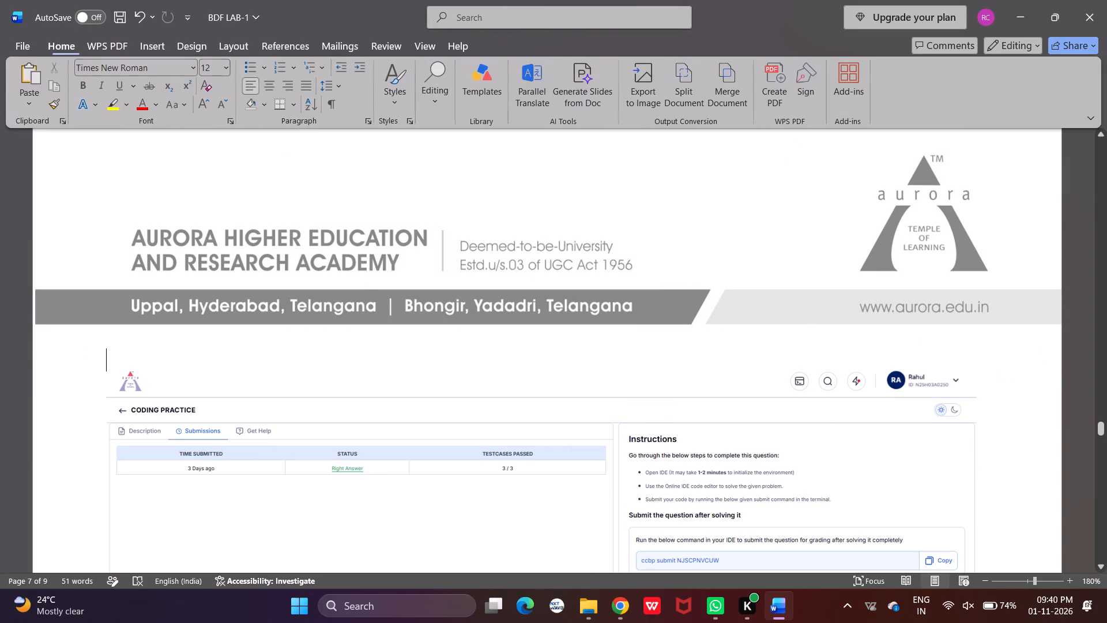
Draw a rectangle about 0.55 cm high and 1.93 cm wide over the profile badge in the Gadgets Page app.js preview screenshot.
{"action": "scroll", "coordinate": [1000, 361], "scroll_direction": "down", "scroll_amount": 11}
{"action": "scroll", "coordinate": [1000, 377], "scroll_direction": "up", "scroll_amount": 4}
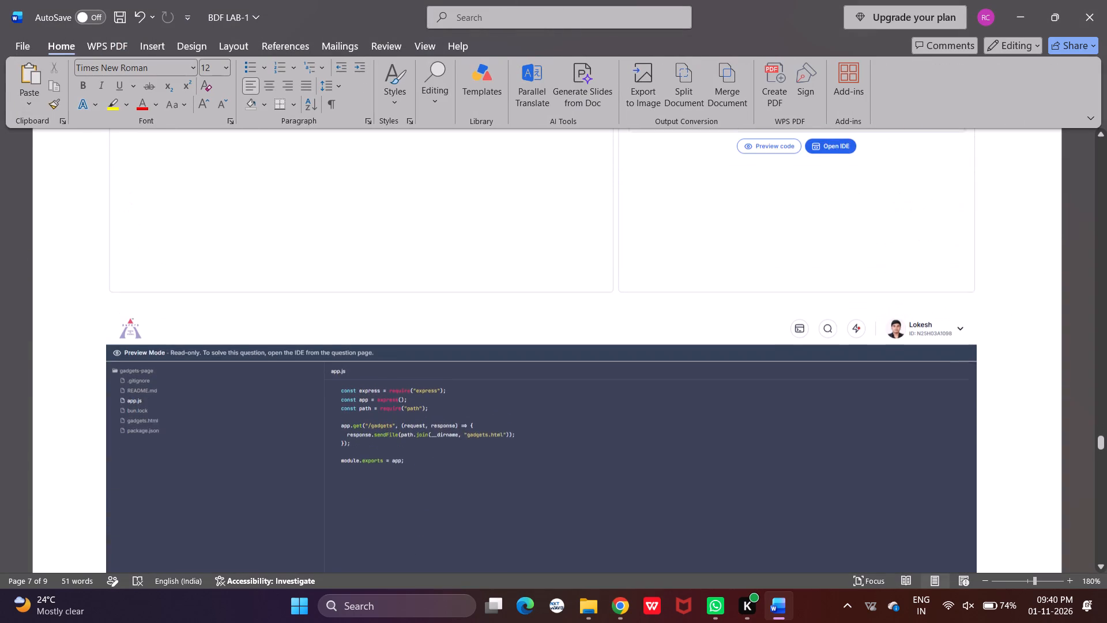
{"action": "left_click", "coordinate": [152, 40]}
{"action": "left_click", "coordinate": [179, 76]}
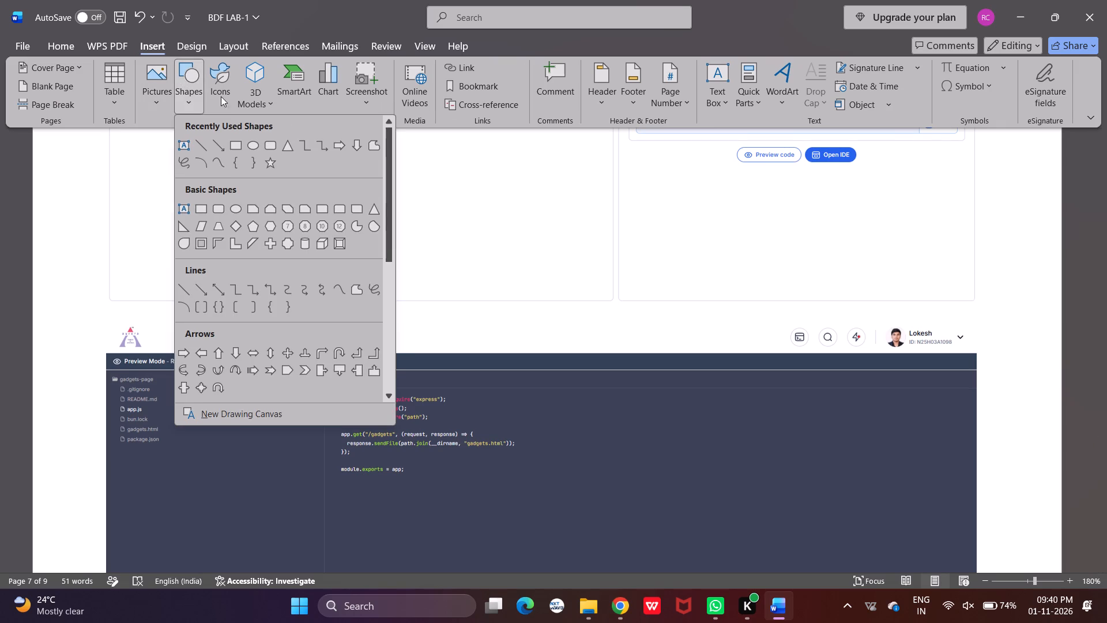
{"action": "left_click", "coordinate": [228, 142]}
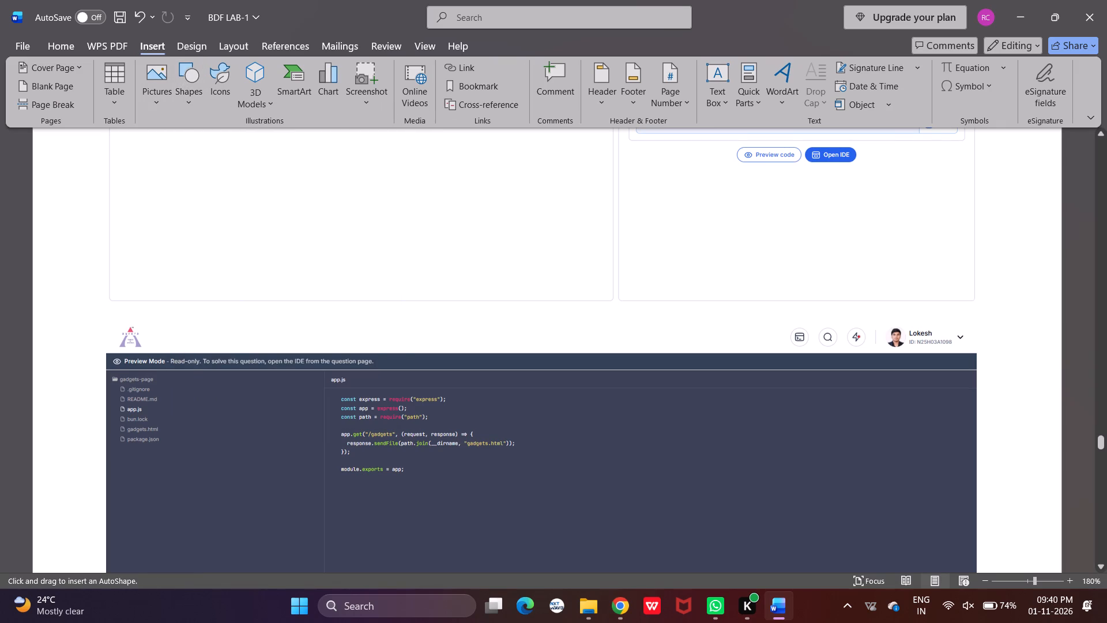
{"action": "left_click_drag", "start_coordinate": [880, 320], "coordinate": [978, 347]}
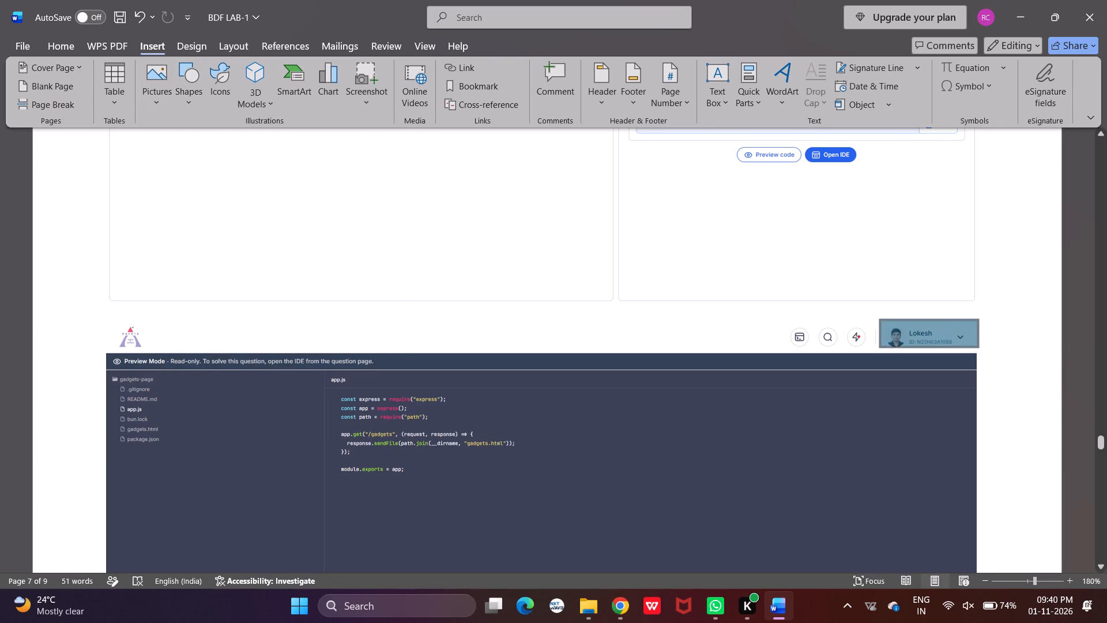
{"action": "left_click_drag", "start_coordinate": [978, 347], "coordinate": [974, 352]}
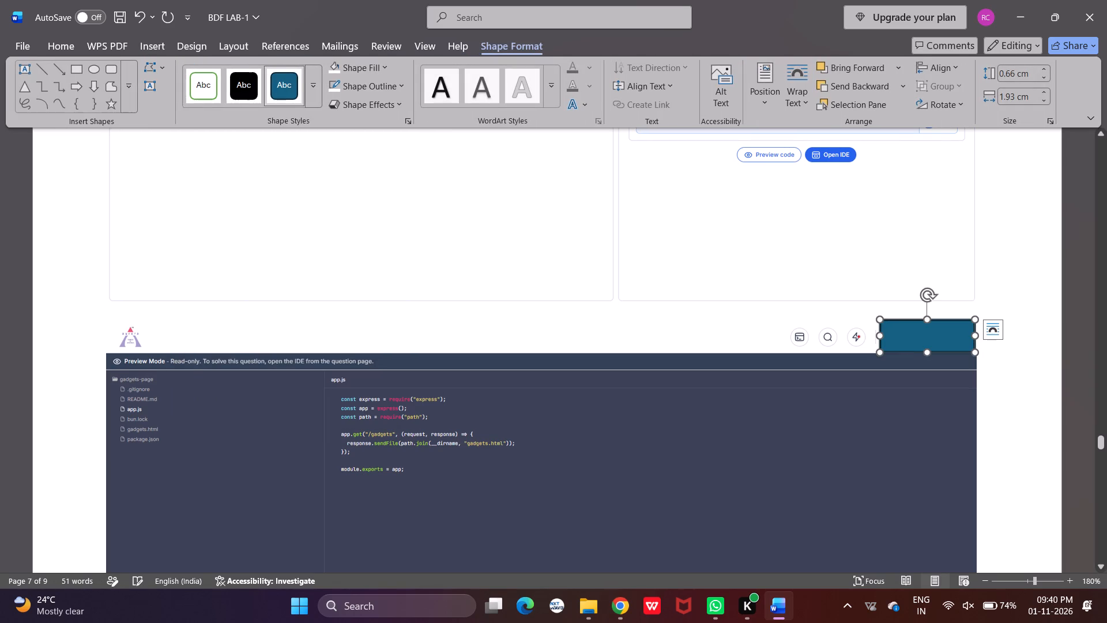
{"action": "left_click_drag", "start_coordinate": [925, 317], "coordinate": [925, 333]}
Set both the fill and the outline of the rectangle on the Gadgets Page app.js preview screenshot to white.
{"action": "right_click", "coordinate": [920, 339]}
{"action": "left_click", "coordinate": [959, 168]}
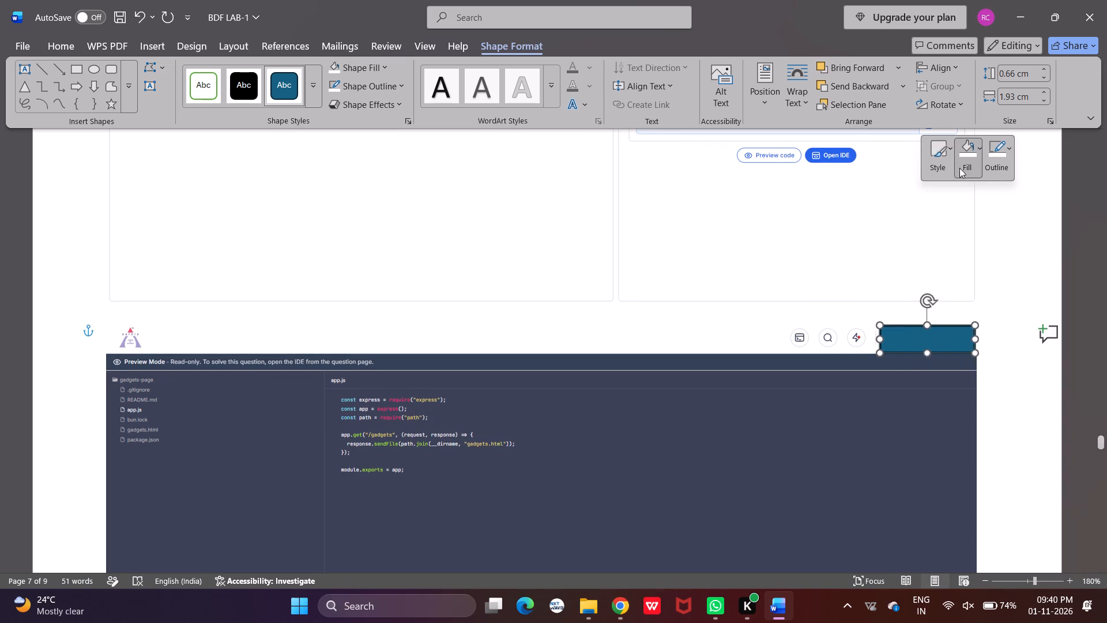
{"action": "left_click", "coordinate": [919, 240]}
{"action": "left_click", "coordinate": [1004, 161]}
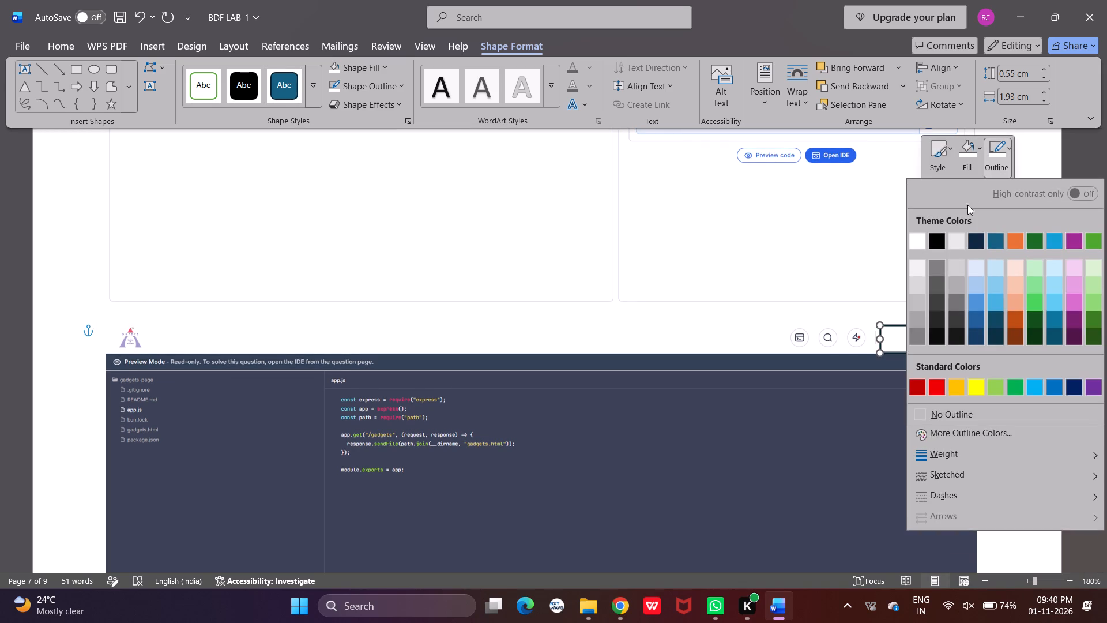
{"action": "left_click", "coordinate": [925, 245]}
{"action": "left_click", "coordinate": [971, 155]}
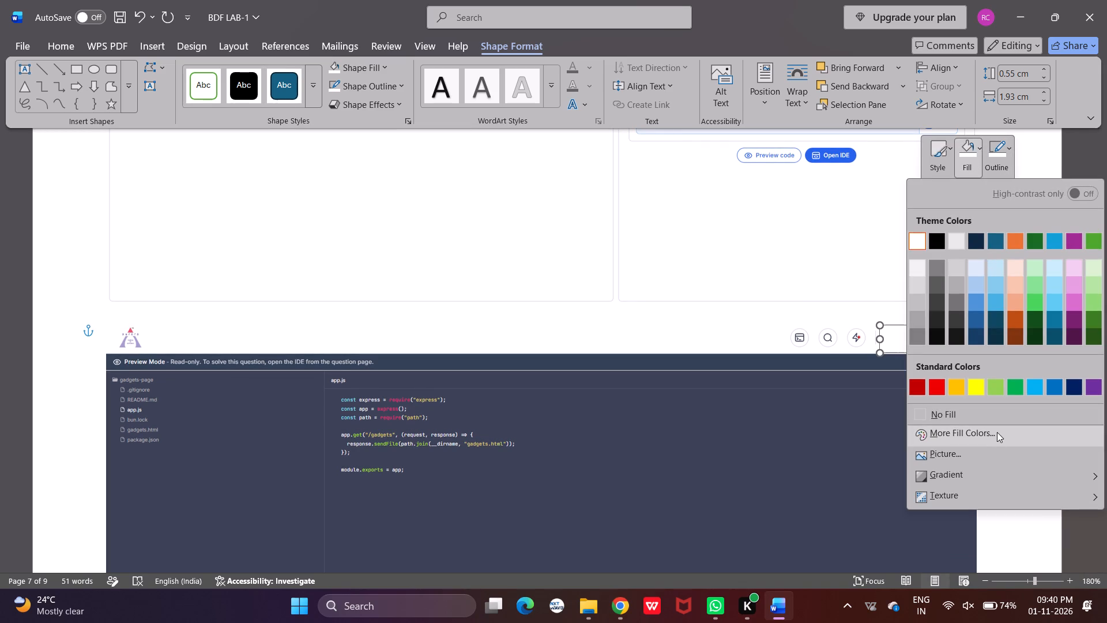
{"action": "left_click", "coordinate": [993, 455]}
{"action": "left_click", "coordinate": [475, 249]}
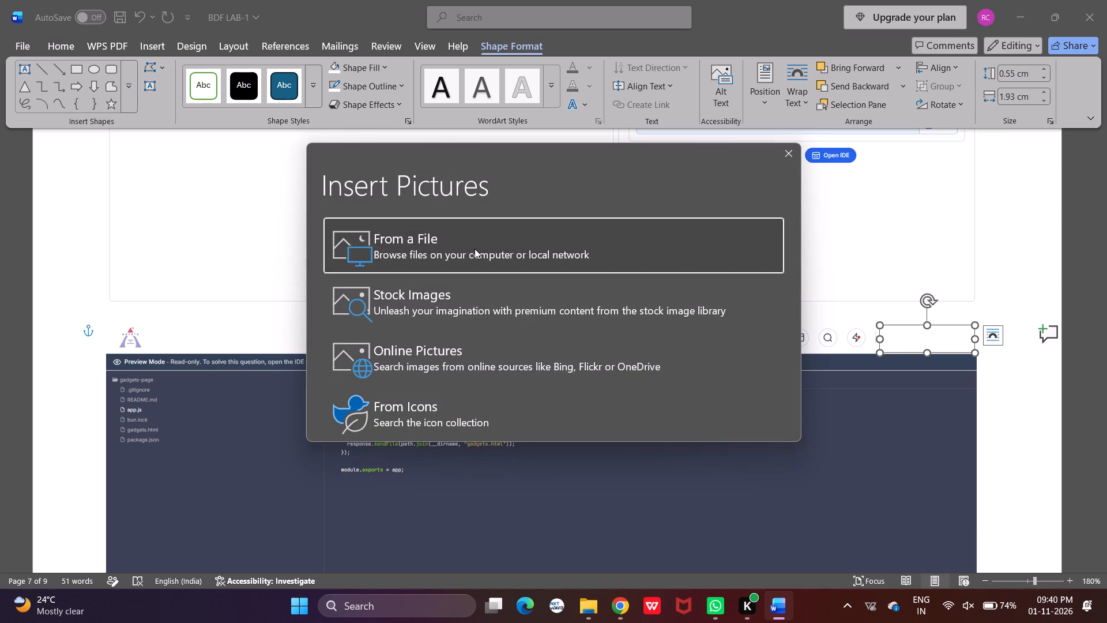
{"action": "double_click", "coordinate": [491, 172]}
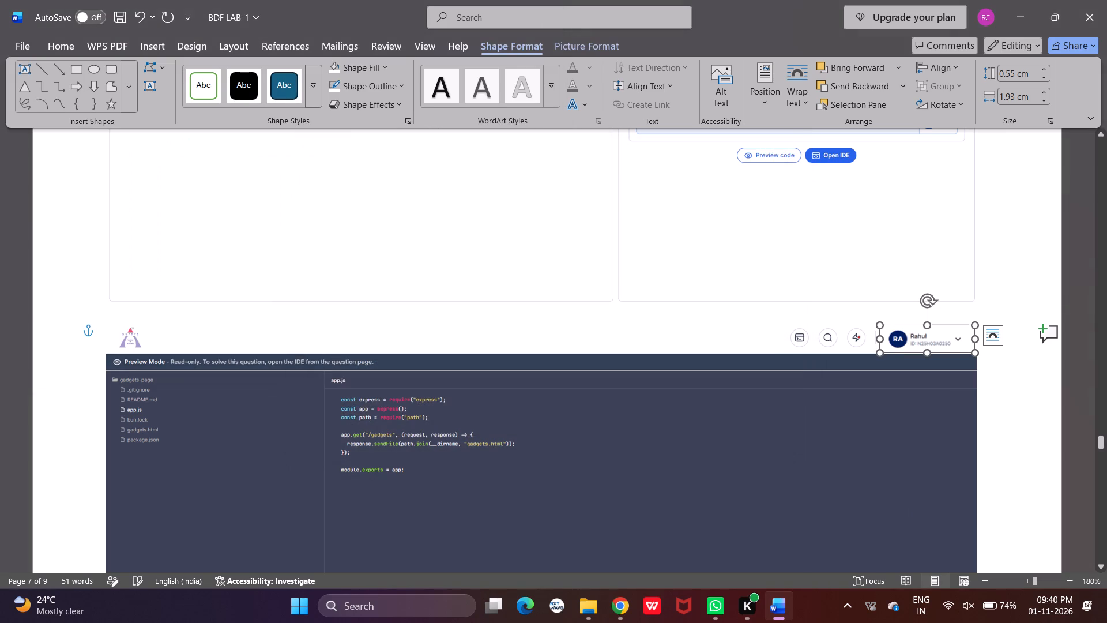
{"action": "left_click", "coordinate": [1023, 244]}
Draw a rectangle about 0.54 cm high and 1.87 cm wide over the profile badge in the Get a String Description screenshot.
{"action": "scroll", "coordinate": [982, 290], "scroll_direction": "down", "scroll_amount": 8}
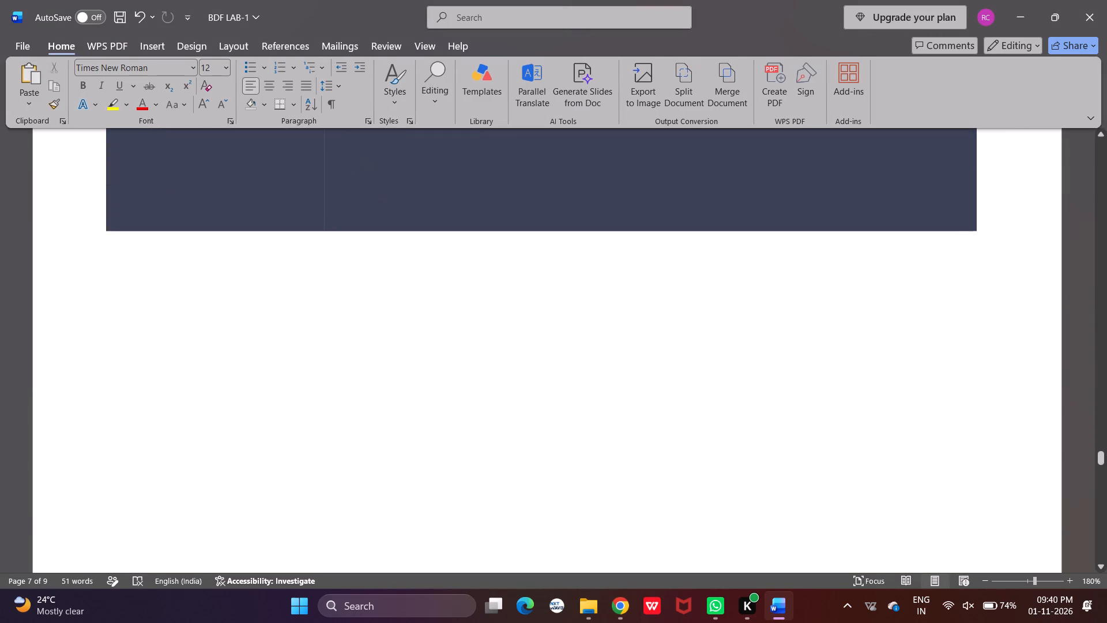
{"action": "scroll", "coordinate": [970, 335], "scroll_direction": "down", "scroll_amount": 11}
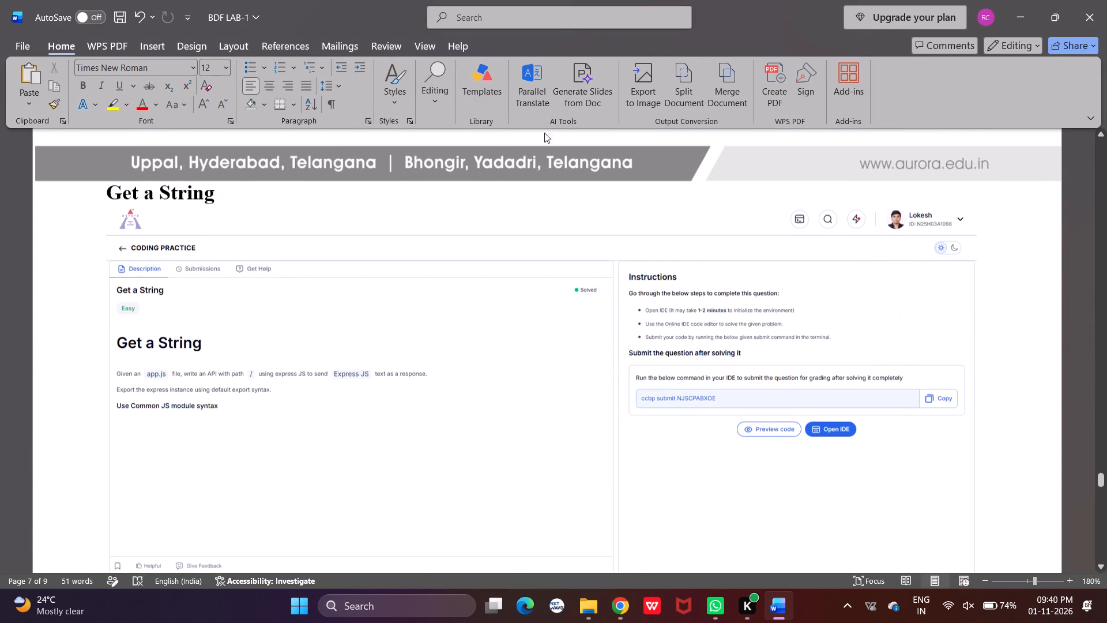
{"action": "left_click", "coordinate": [132, 48]}
{"action": "left_click", "coordinate": [156, 47]}
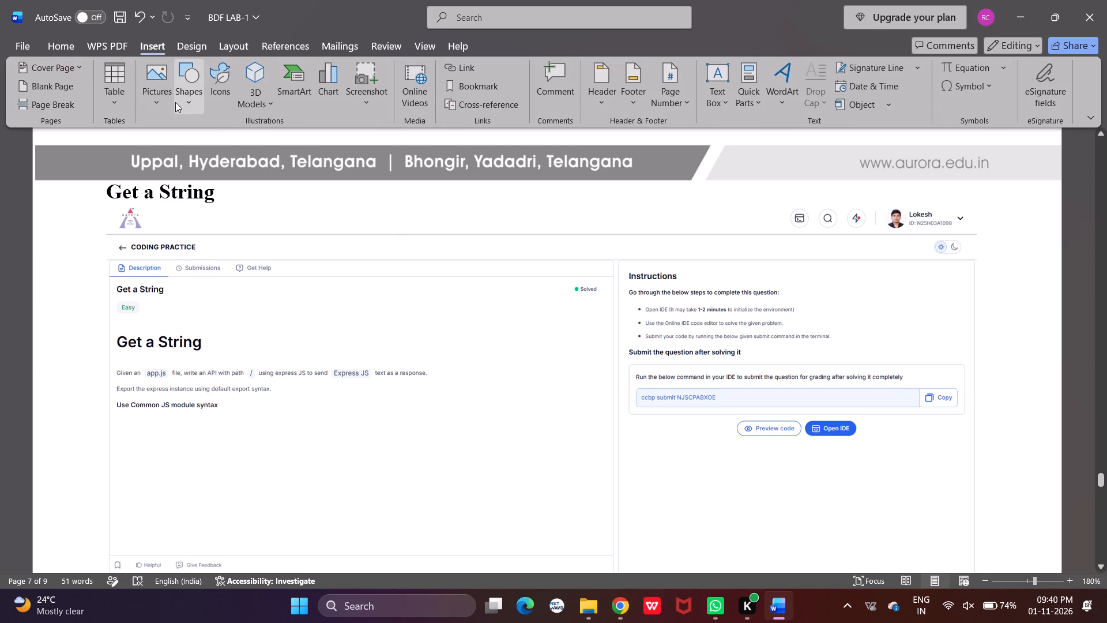
{"action": "left_click", "coordinate": [175, 102]}
{"action": "left_click", "coordinate": [238, 144]}
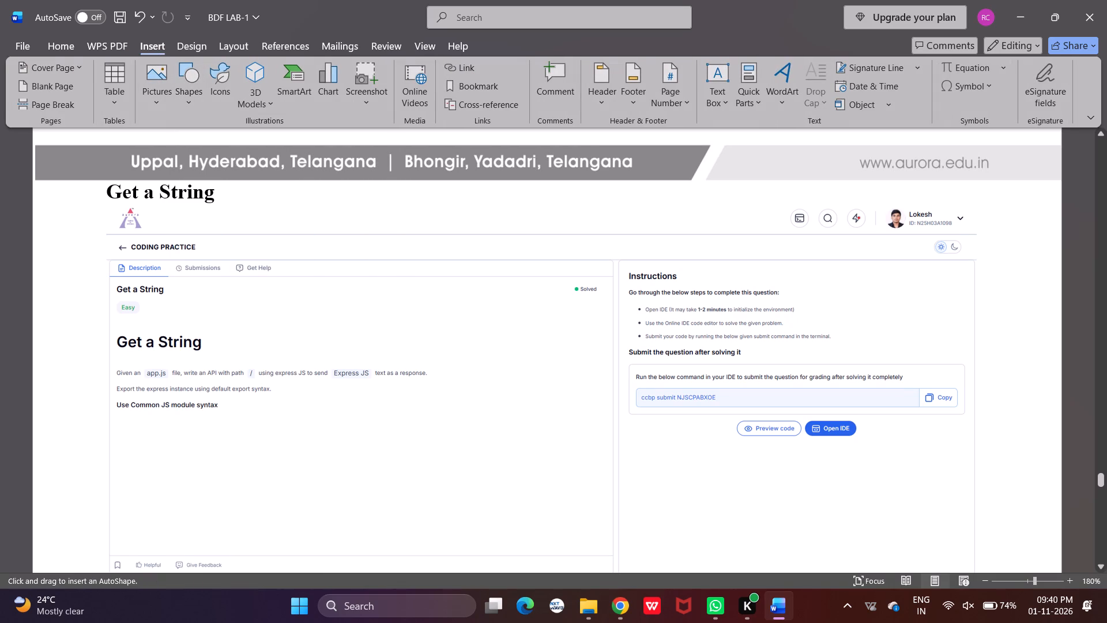
{"action": "left_click_drag", "start_coordinate": [881, 204], "coordinate": [978, 232]}
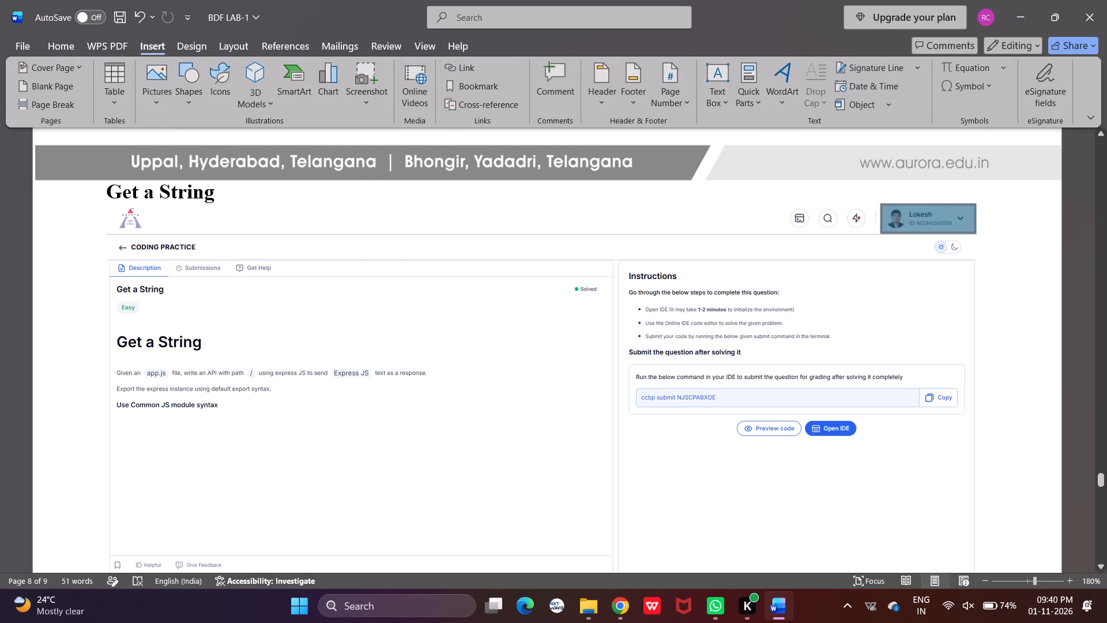
{"action": "left_click_drag", "start_coordinate": [978, 232], "coordinate": [973, 231]}
Set both the fill and the outline of the rectangle on the Get a String Description screenshot to white.
{"action": "right_click", "coordinate": [909, 217]}
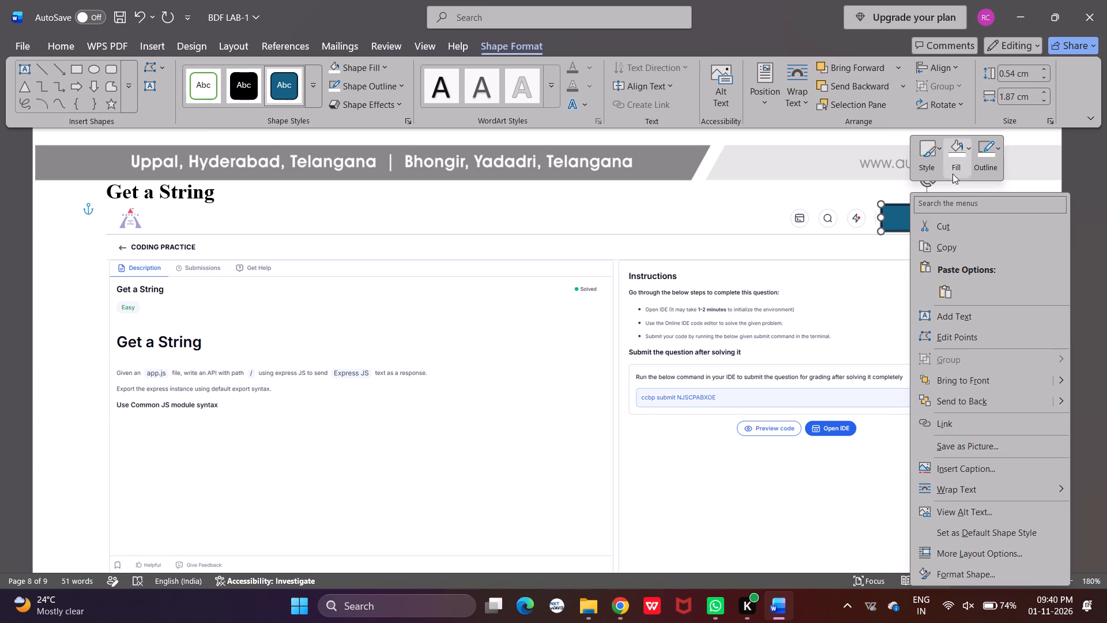
{"action": "left_click", "coordinate": [952, 173]}
{"action": "left_click", "coordinate": [919, 236]}
{"action": "left_click", "coordinate": [976, 157]}
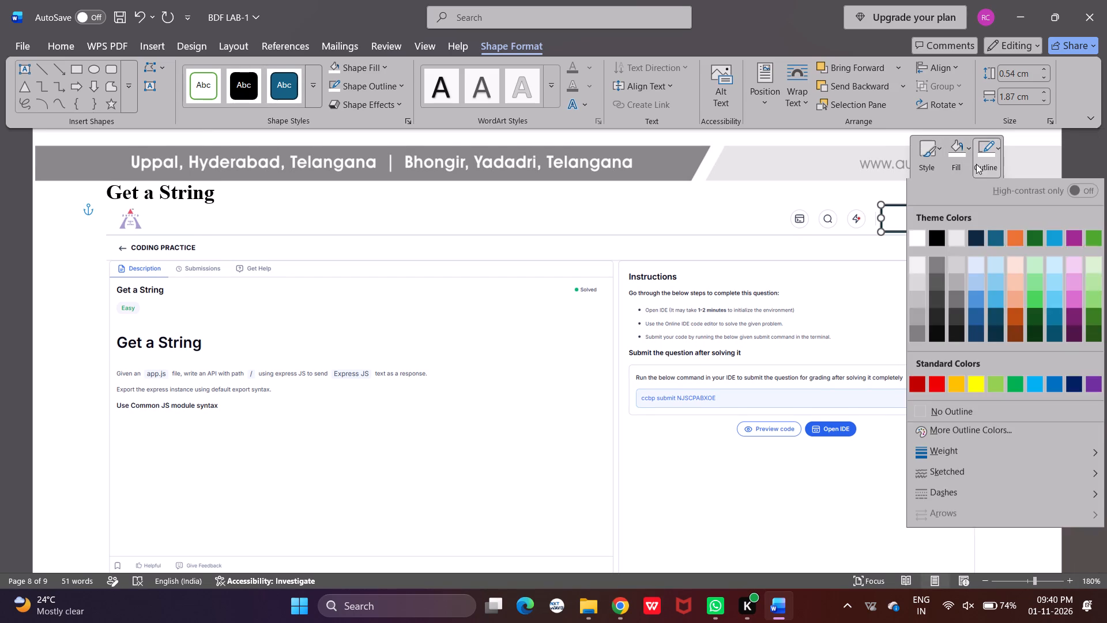
{"action": "left_click", "coordinate": [918, 235]}
{"action": "right_click", "coordinate": [906, 216]}
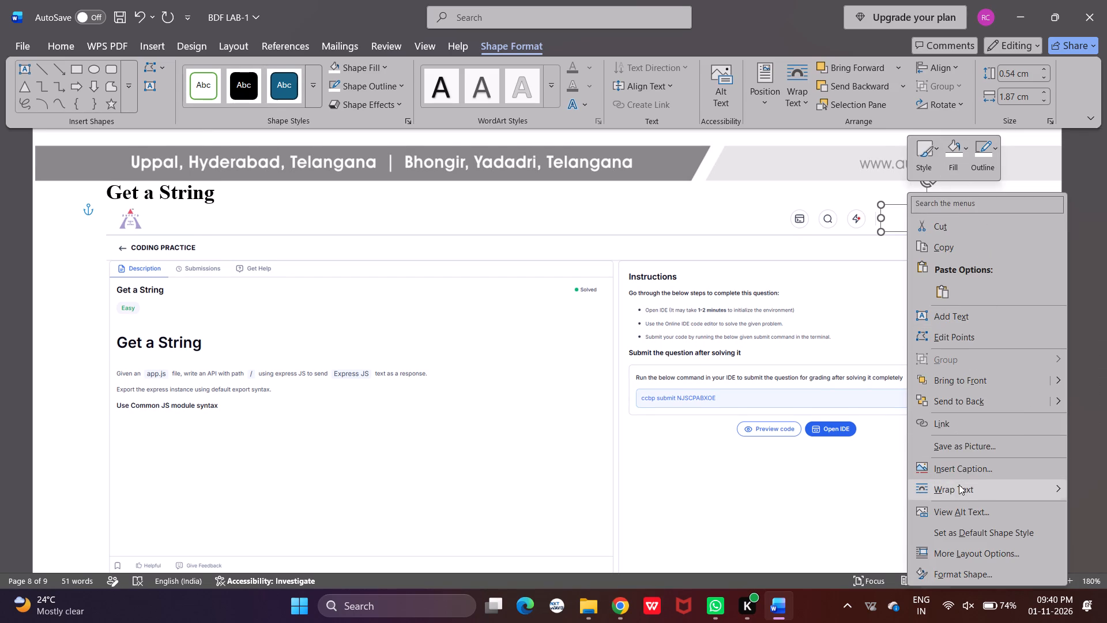
{"action": "left_click", "coordinate": [955, 149]}
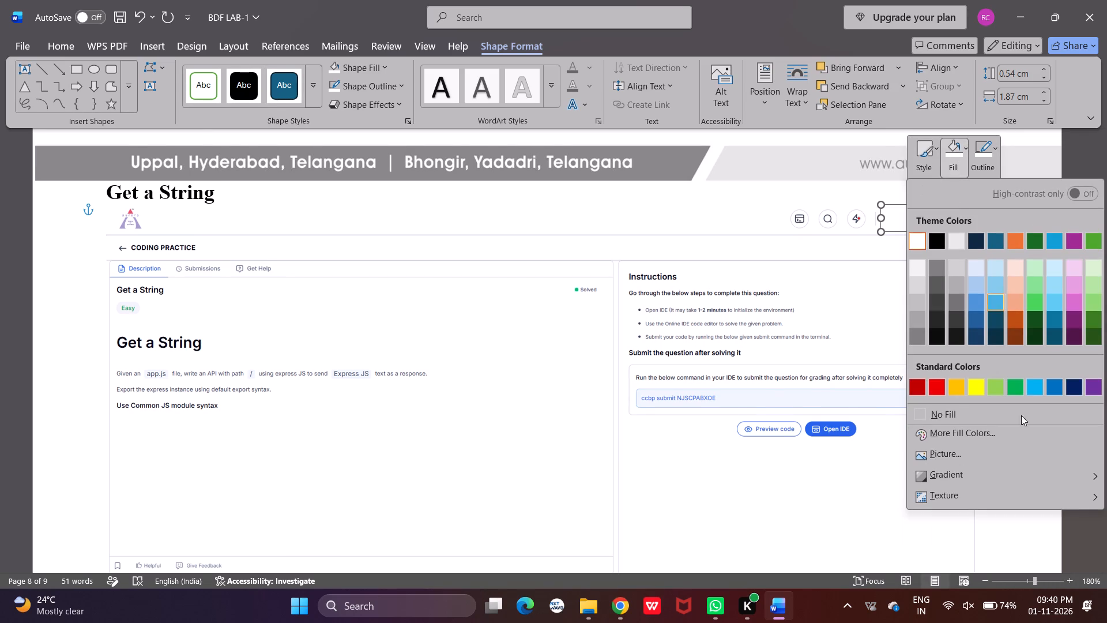
{"action": "left_click", "coordinate": [1010, 463]}
{"action": "double_click", "coordinate": [591, 265]}
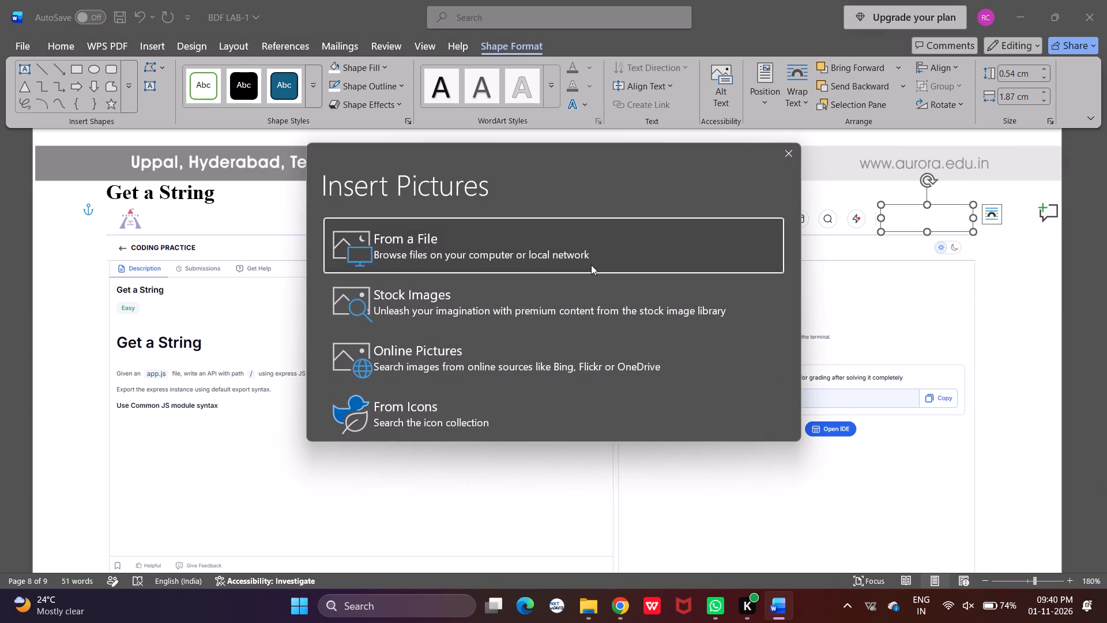
{"action": "double_click", "coordinate": [483, 177]}
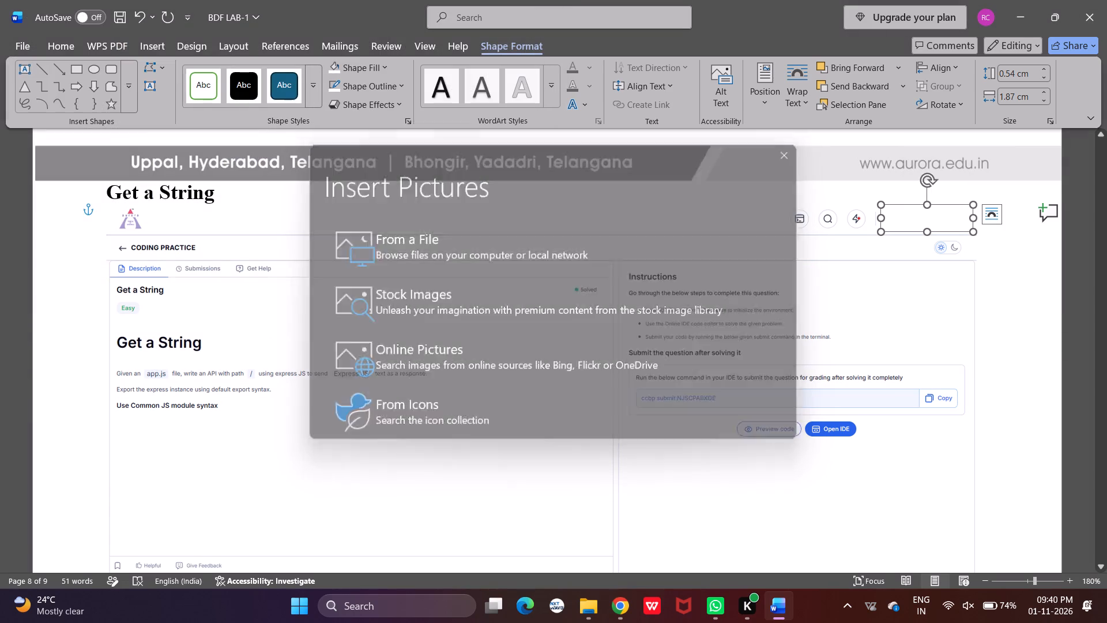
{"action": "left_click", "coordinate": [1019, 375]}
Draw a rectangle about 0.55 cm high and 2.01 cm wide over the profile badge in the Get a String Submissions screenshot.
{"action": "scroll", "coordinate": [1016, 374], "scroll_direction": "down", "scroll_amount": 5}
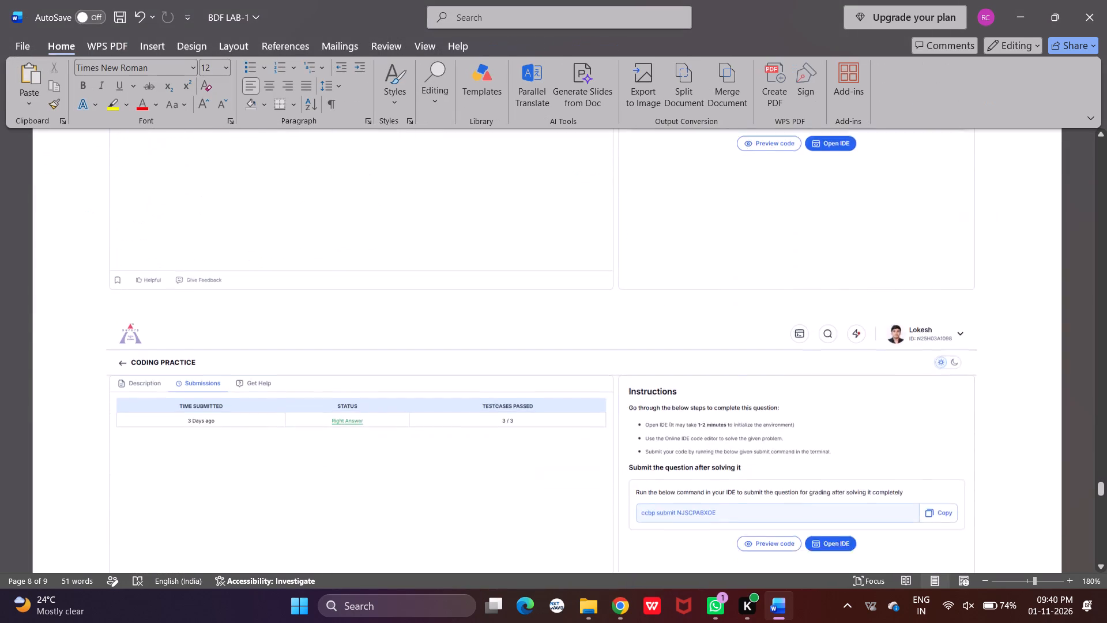
{"action": "scroll", "coordinate": [1016, 374], "scroll_direction": "down", "scroll_amount": 1}
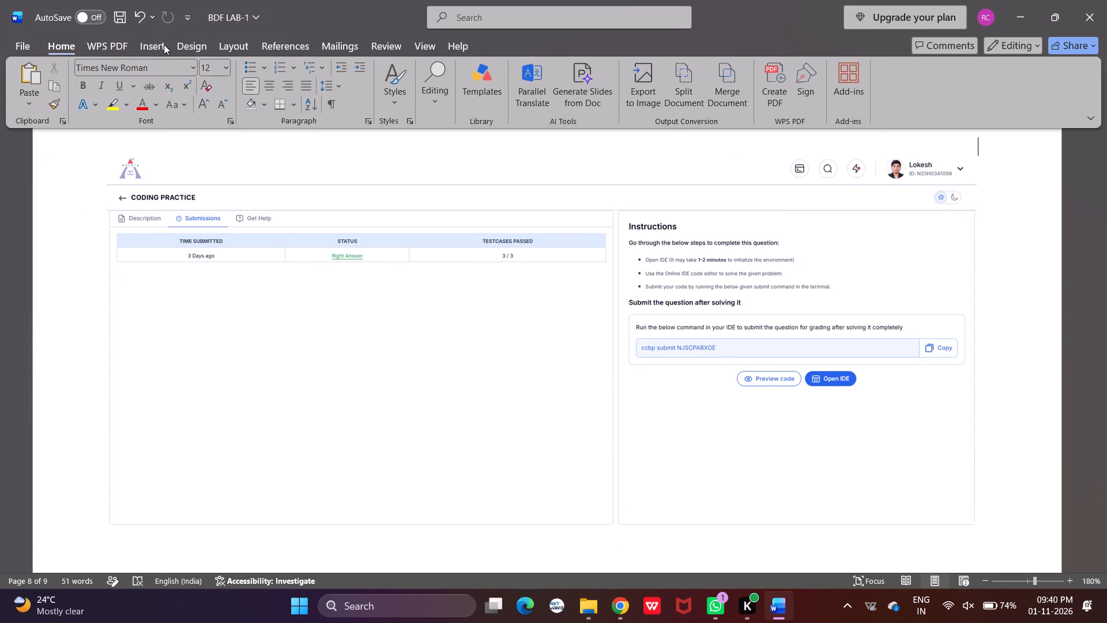
{"action": "left_click", "coordinate": [164, 44]}
{"action": "left_click", "coordinate": [190, 76]}
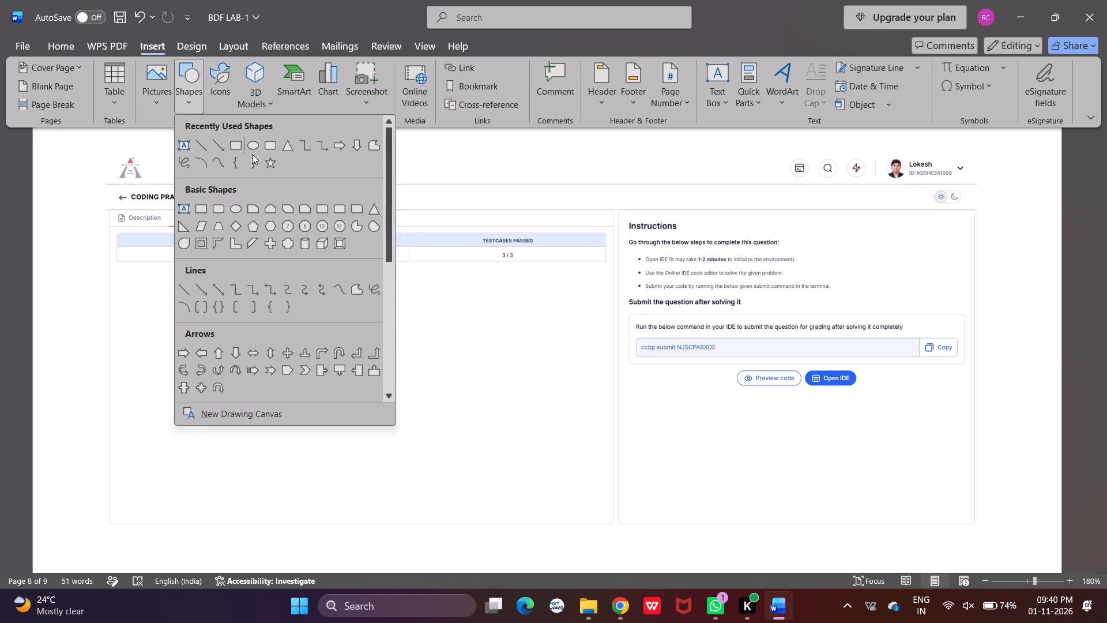
{"action": "left_click", "coordinate": [231, 140]}
{"action": "left_click_drag", "start_coordinate": [878, 152], "coordinate": [936, 167]}
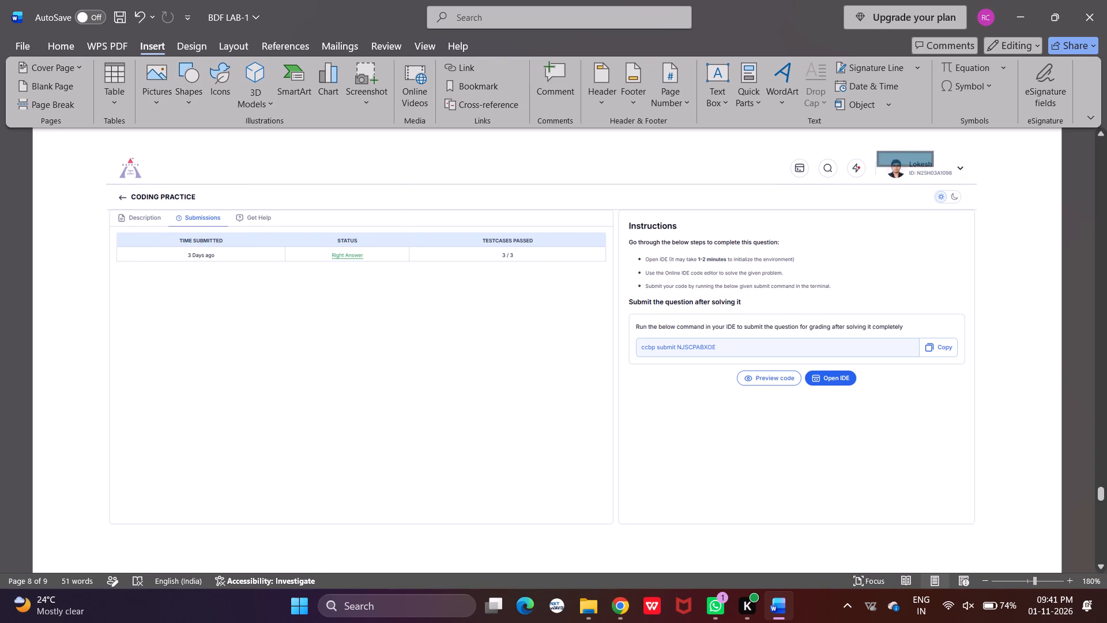
{"action": "left_click_drag", "start_coordinate": [936, 167], "coordinate": [973, 179]}
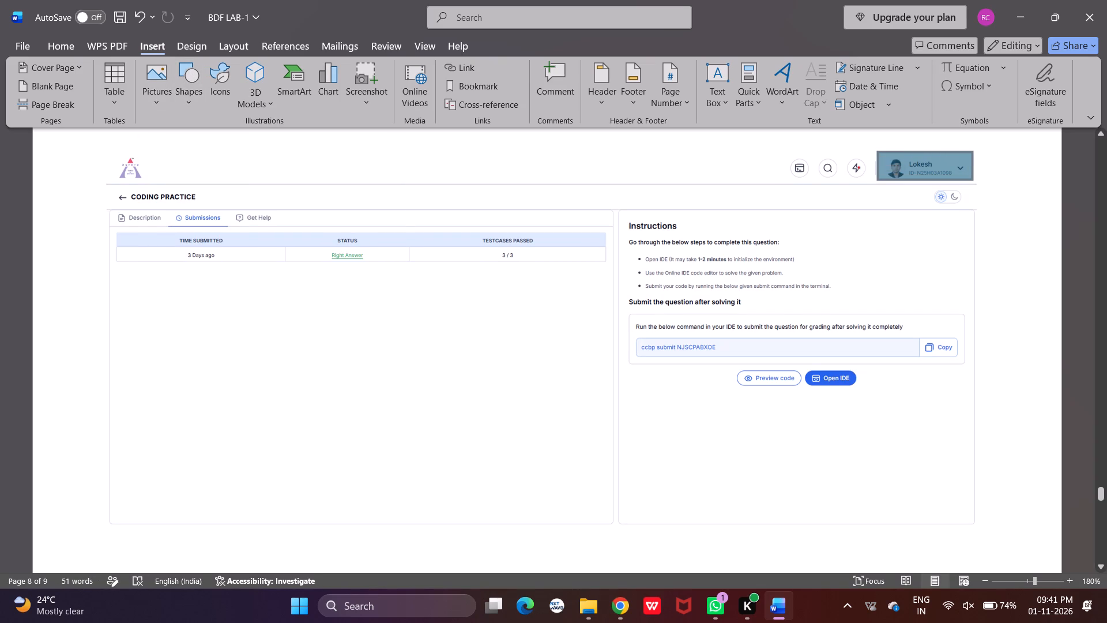
{"action": "left_click_drag", "start_coordinate": [973, 179], "coordinate": [976, 179]}
Set both the fill and the outline of the rectangle on the Get a String Submissions screenshot to white.
{"action": "right_click", "coordinate": [906, 167]}
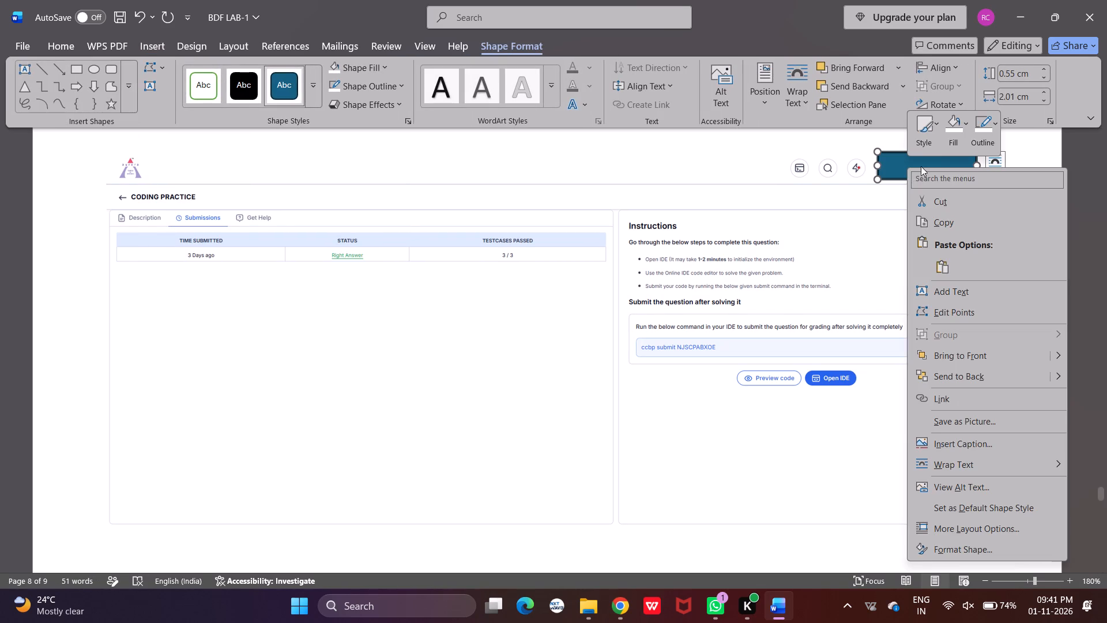
{"action": "left_click", "coordinate": [950, 137]}
{"action": "left_click", "coordinate": [918, 211]}
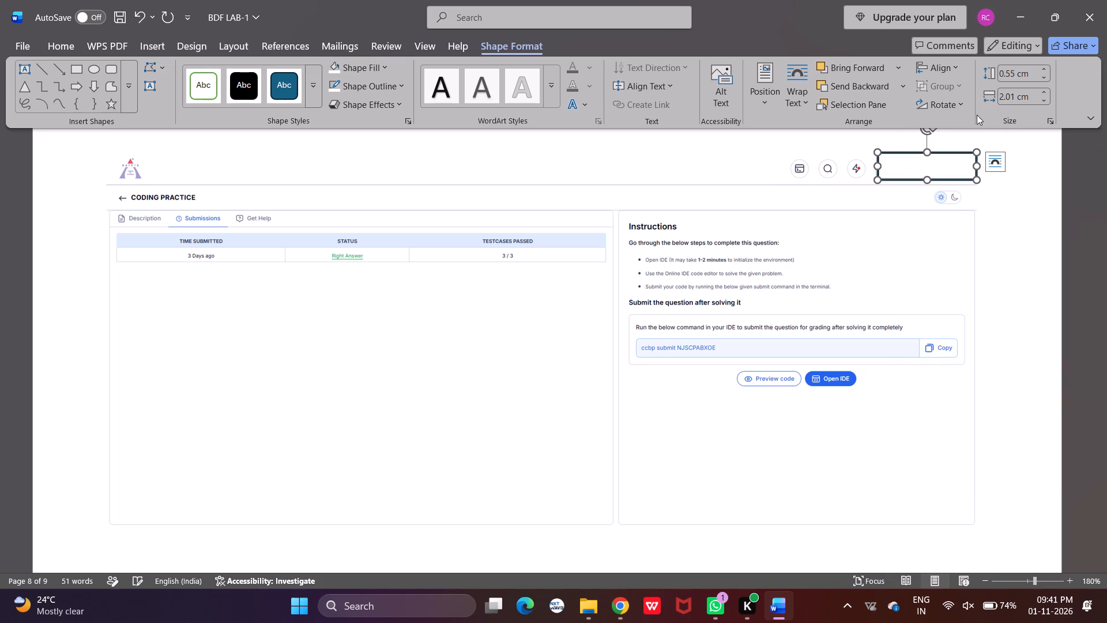
{"action": "right_click", "coordinate": [943, 173]}
{"action": "left_click", "coordinate": [1014, 129]}
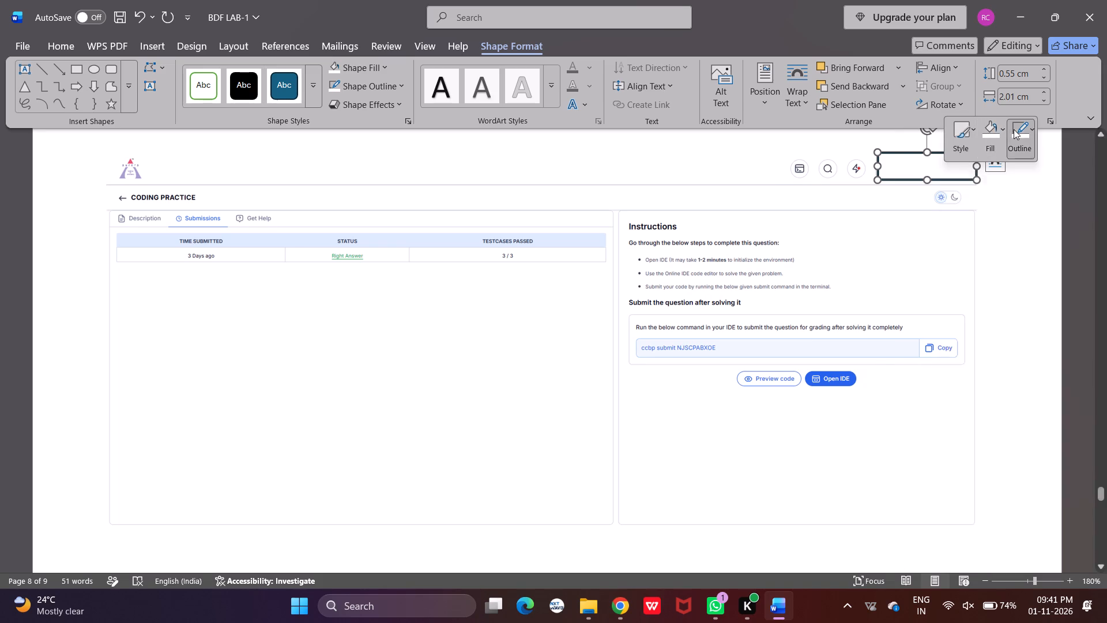
{"action": "left_click", "coordinate": [915, 227]}
{"action": "left_click", "coordinate": [985, 141]}
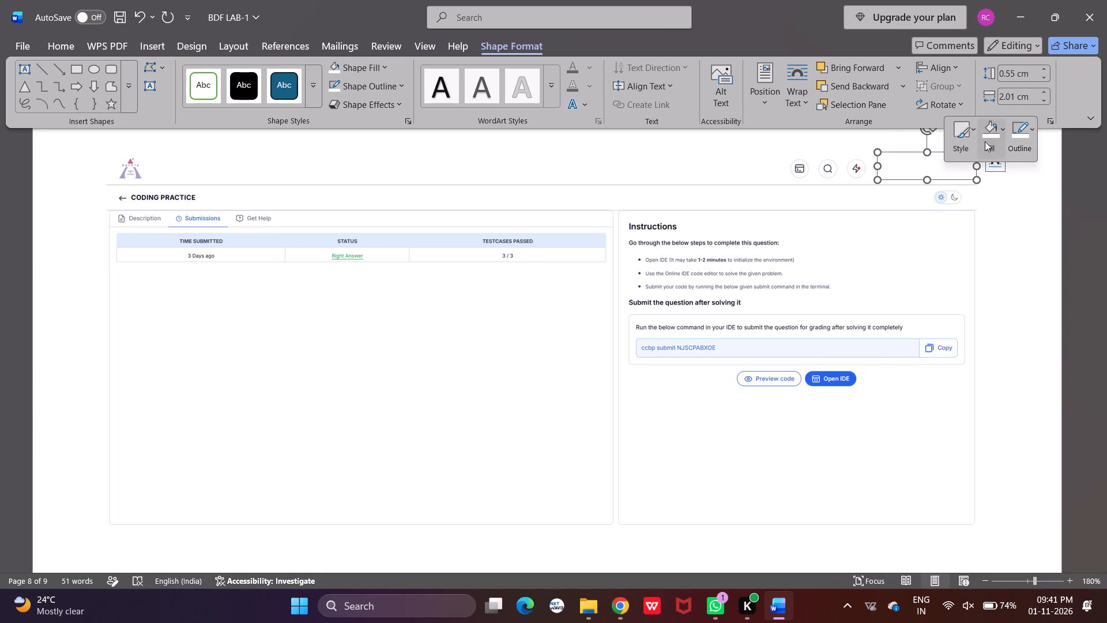
{"action": "left_click", "coordinate": [988, 436]}
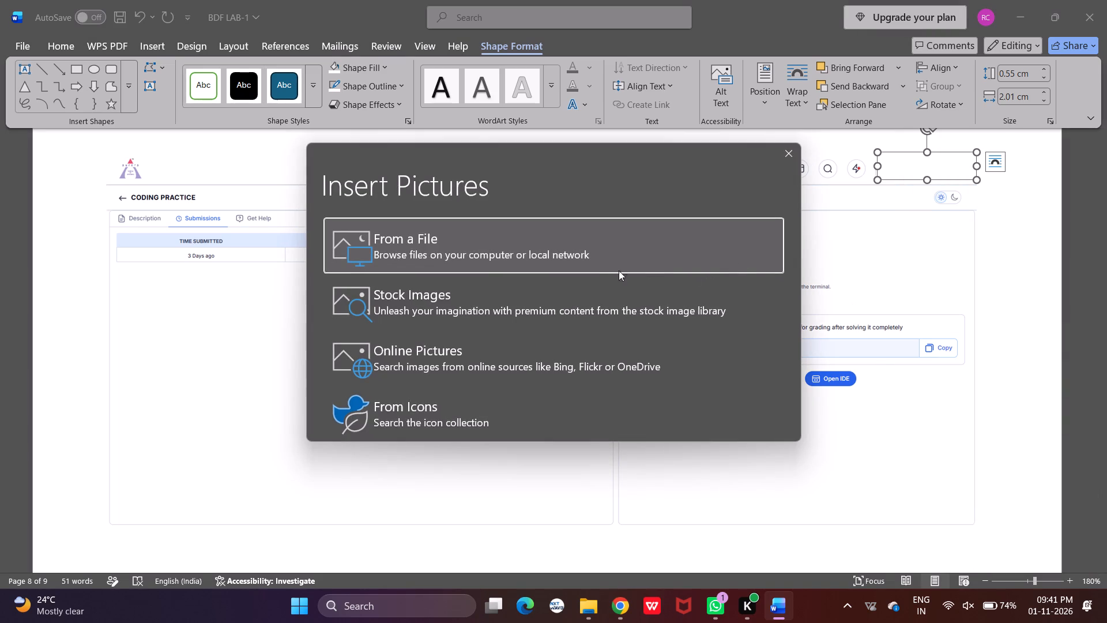
{"action": "double_click", "coordinate": [595, 269]}
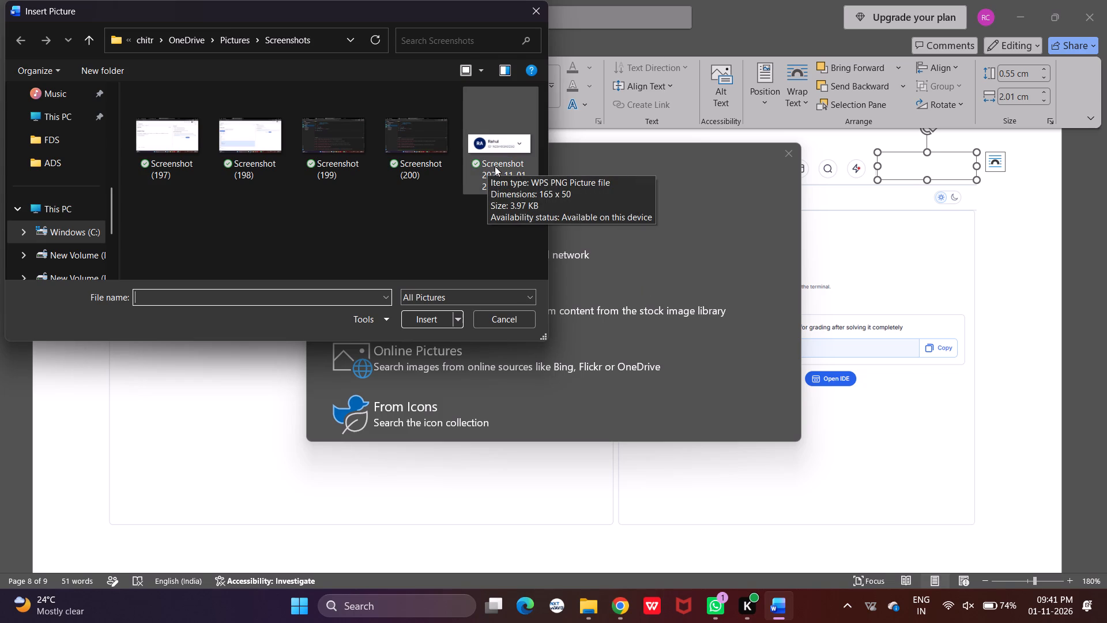
{"action": "double_click", "coordinate": [495, 166]}
{"action": "left_click", "coordinate": [1048, 290]}
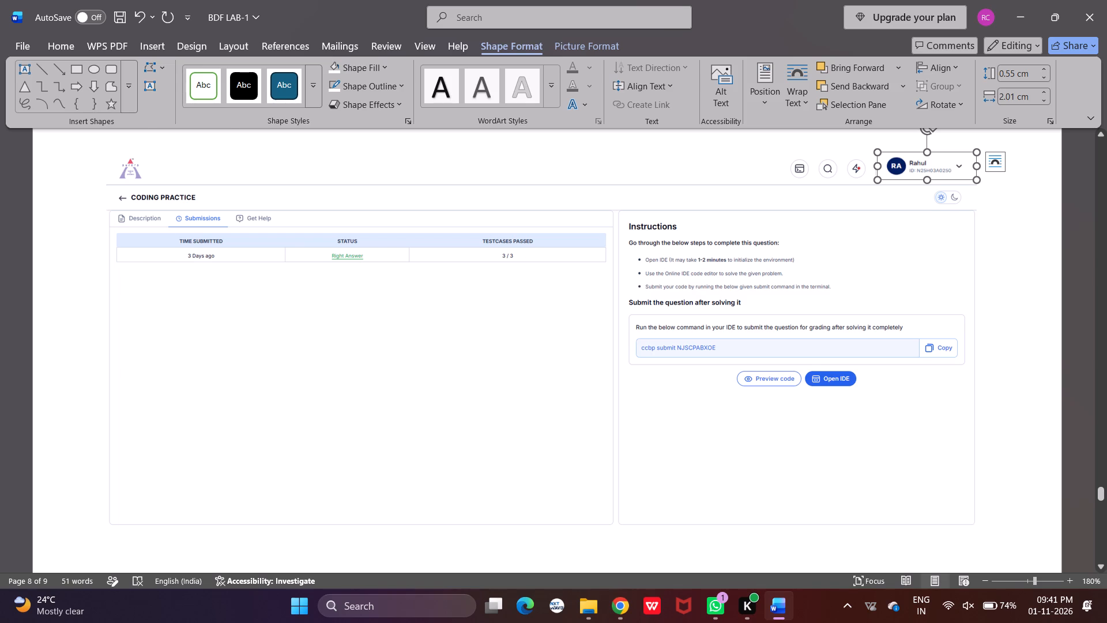
Insert blank lines between the Get a String Submissions screenshot and its app.js preview screenshot, opening space below the page header above the preview.
{"action": "scroll", "coordinate": [1042, 291], "scroll_direction": "down", "scroll_amount": 3}
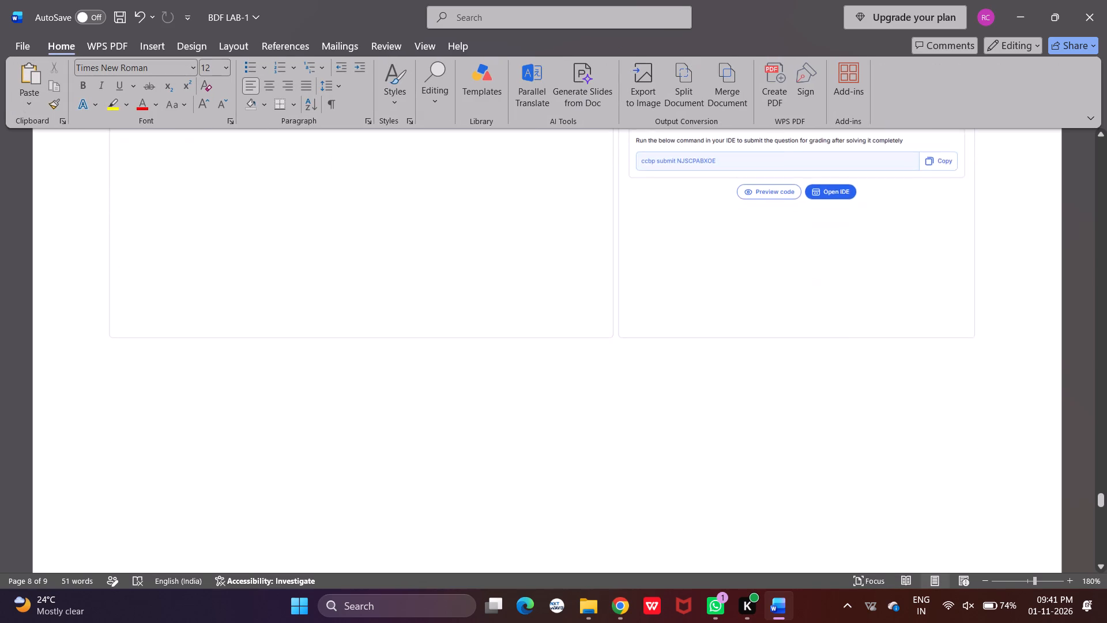
{"action": "scroll", "coordinate": [1028, 304], "scroll_direction": "down", "scroll_amount": 14}
{"action": "scroll", "coordinate": [1020, 309], "scroll_direction": "up", "scroll_amount": 3}
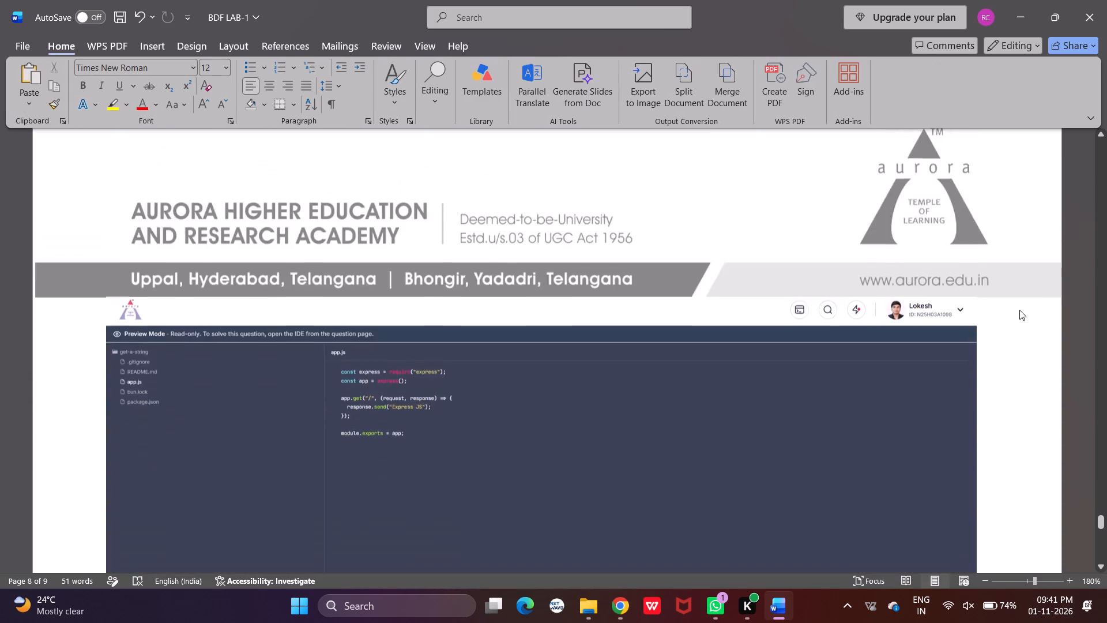
{"action": "scroll", "coordinate": [1019, 310], "scroll_direction": "up", "scroll_amount": 9}
{"action": "key", "text": "Return"}
{"action": "key", "text": "Return"}
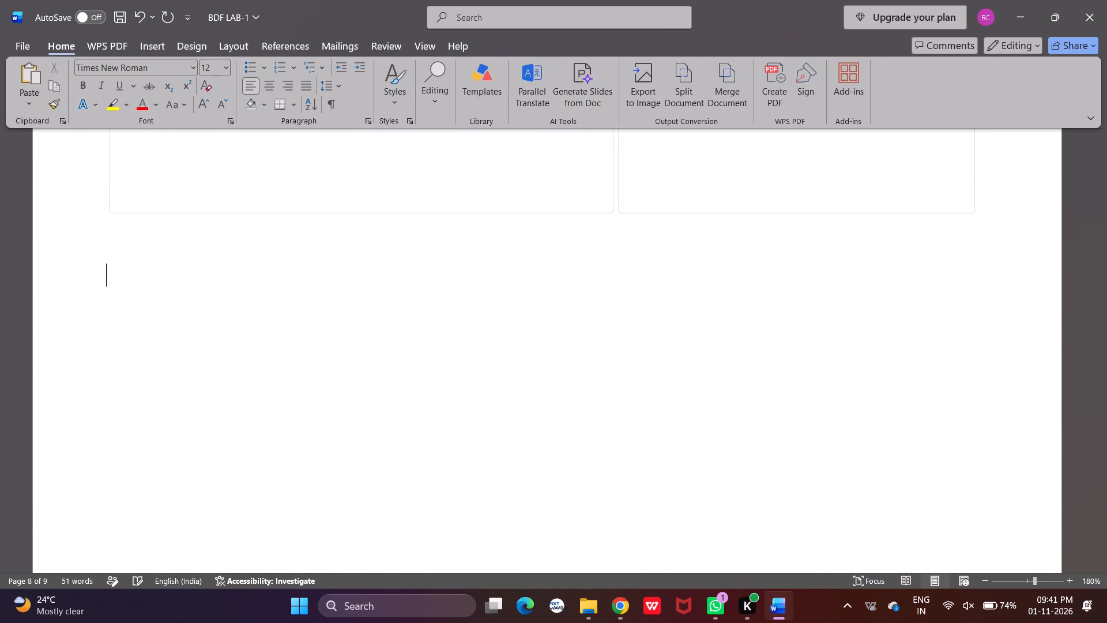
{"action": "scroll", "coordinate": [996, 316], "scroll_direction": "down", "scroll_amount": 7}
{"action": "key", "text": "Return"}
{"action": "key", "text": "Return"}
{"action": "scroll", "coordinate": [951, 331], "scroll_direction": "down", "scroll_amount": 6}
{"action": "key", "text": "Return"}
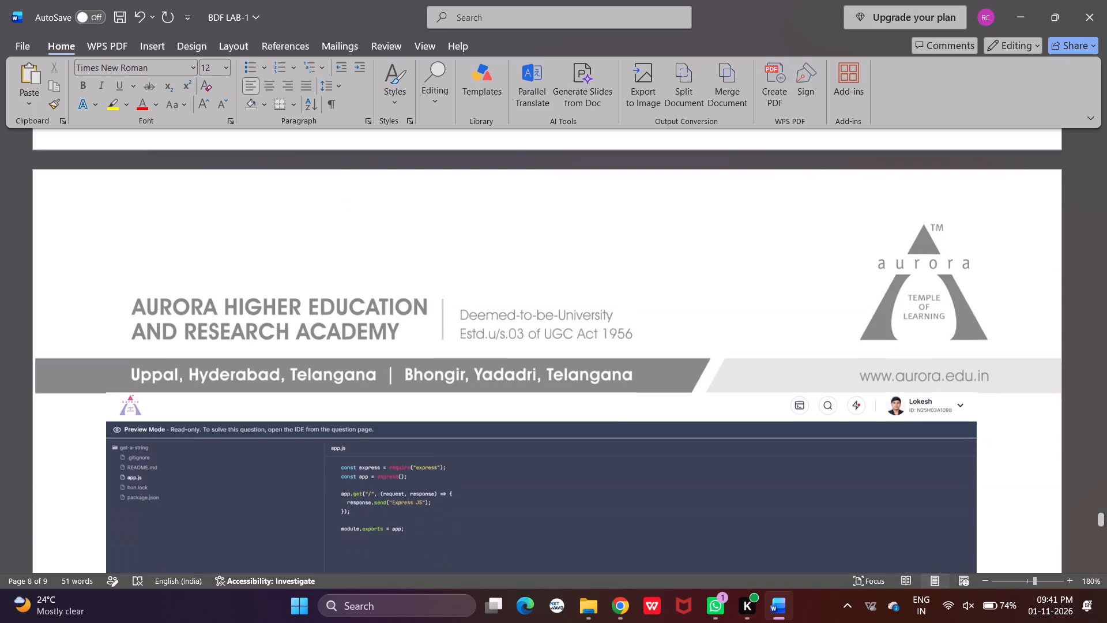
{"action": "key", "text": "Return"}
{"action": "key", "text": "Return"}
{"action": "key", "text": "Return"}
{"action": "key", "text": "Return"}
{"action": "key", "text": "Return"}
{"action": "key", "text": "Return"}
{"action": "key", "text": "Return"}
{"action": "key", "text": "Return"}
{"action": "key", "text": "Return"}
{"action": "key", "text": "Return"}
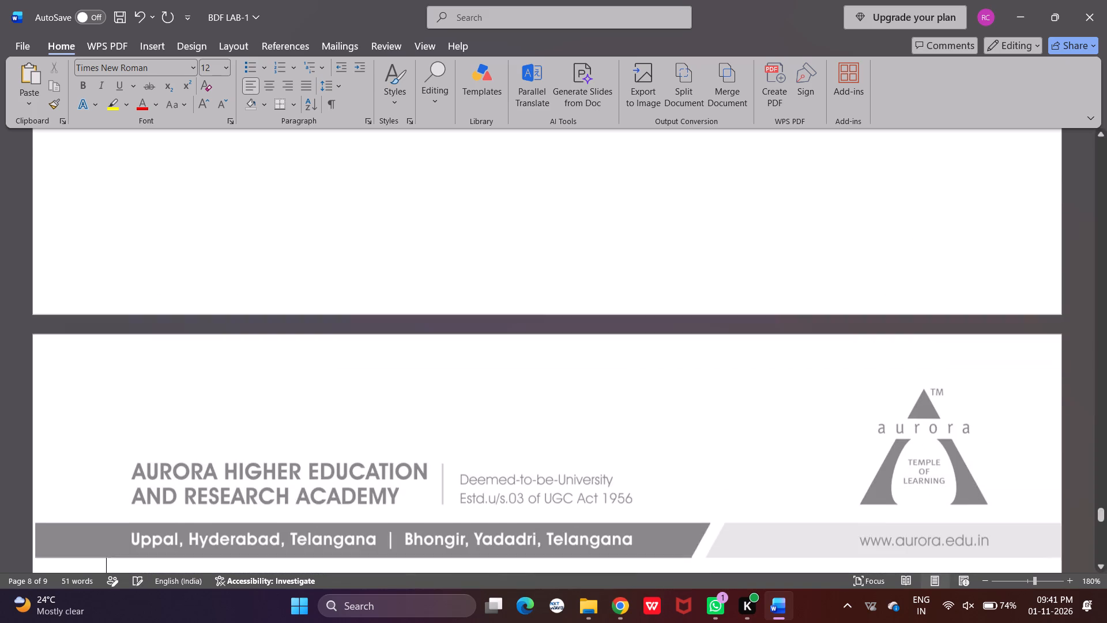
{"action": "key", "text": "Return"}
Draw a rectangle about 0.55 cm high and 1.86 cm wide over the profile badge in the Get a String app.js preview screenshot.
{"action": "scroll", "coordinate": [951, 331], "scroll_direction": "down", "scroll_amount": 6}
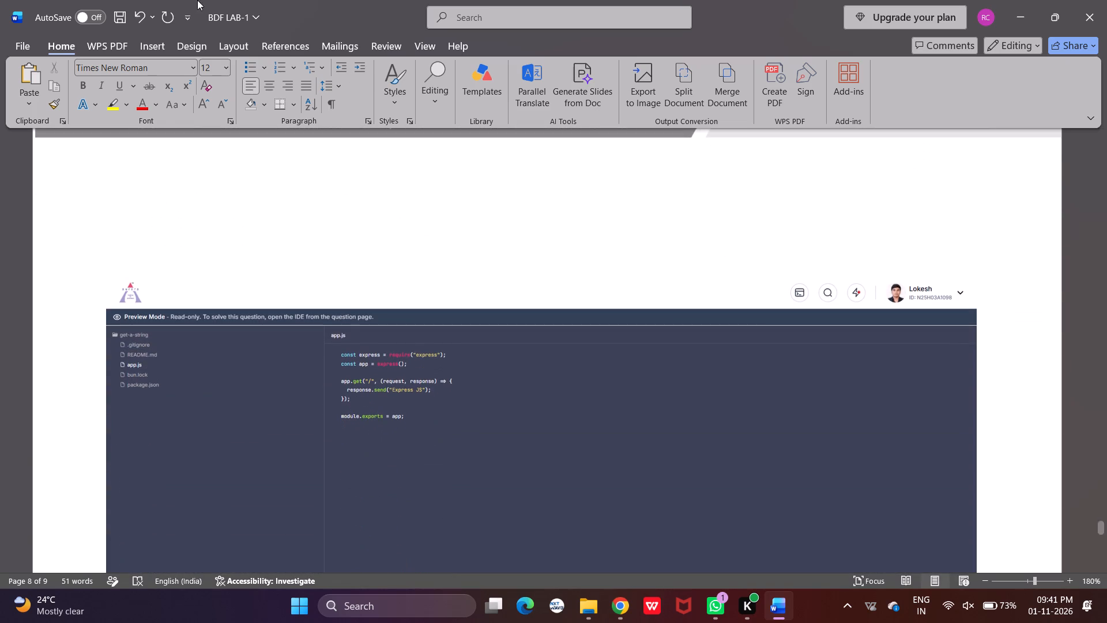
{"action": "left_click", "coordinate": [167, 52]}
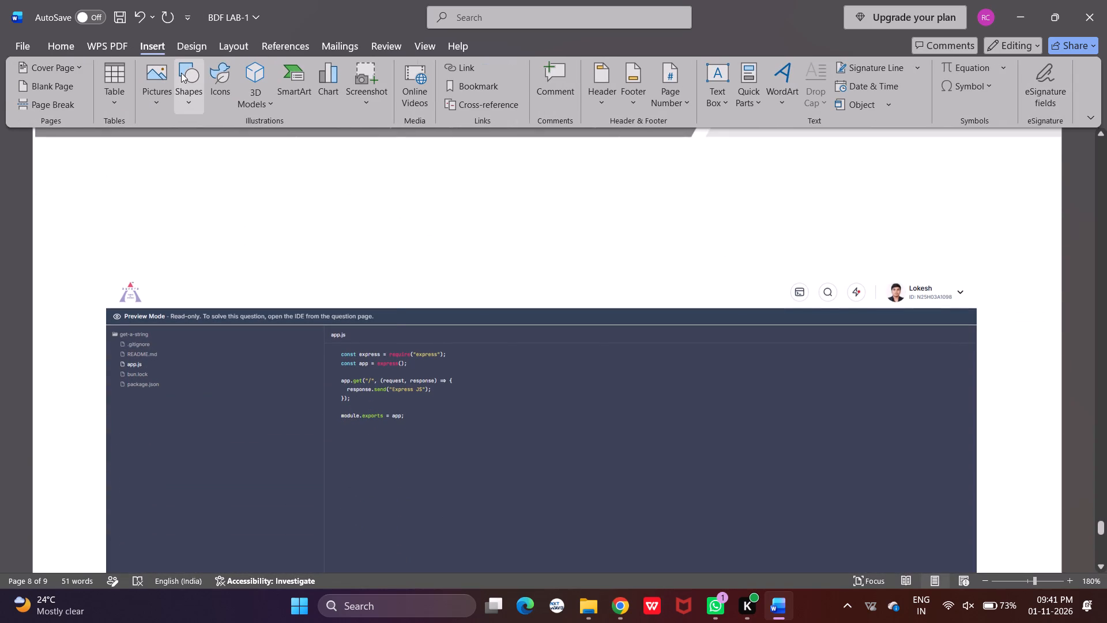
{"action": "left_click", "coordinate": [182, 74]}
{"action": "left_click", "coordinate": [238, 147]}
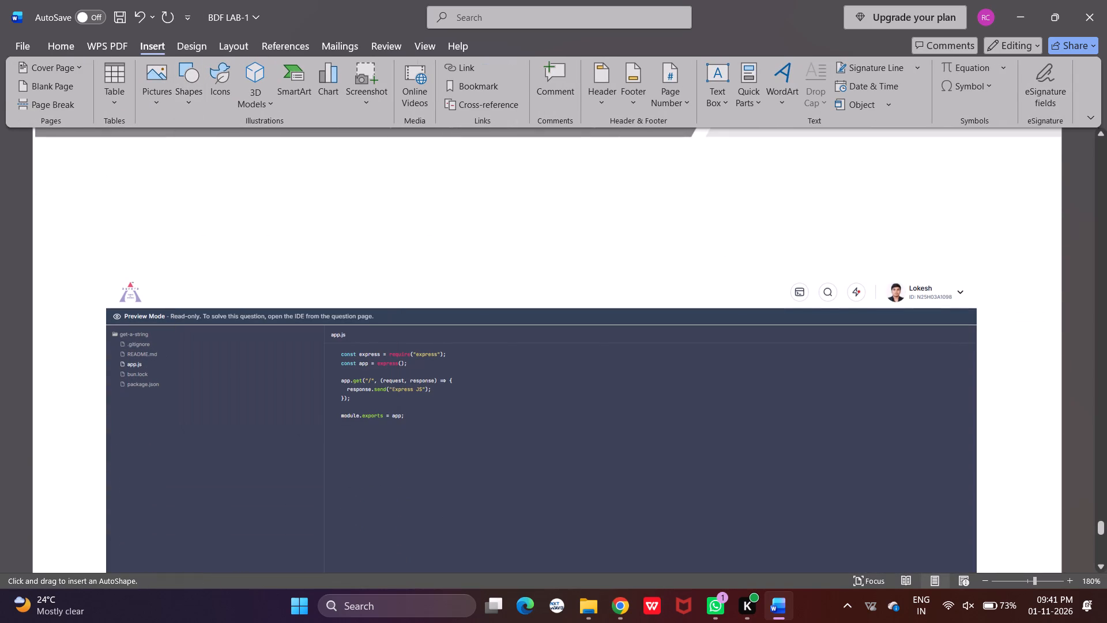
{"action": "left_click_drag", "start_coordinate": [878, 275], "coordinate": [970, 303]}
Set both the fill and the outline of the rectangle on the Get a String app.js preview screenshot to white.
{"action": "right_click", "coordinate": [947, 295]}
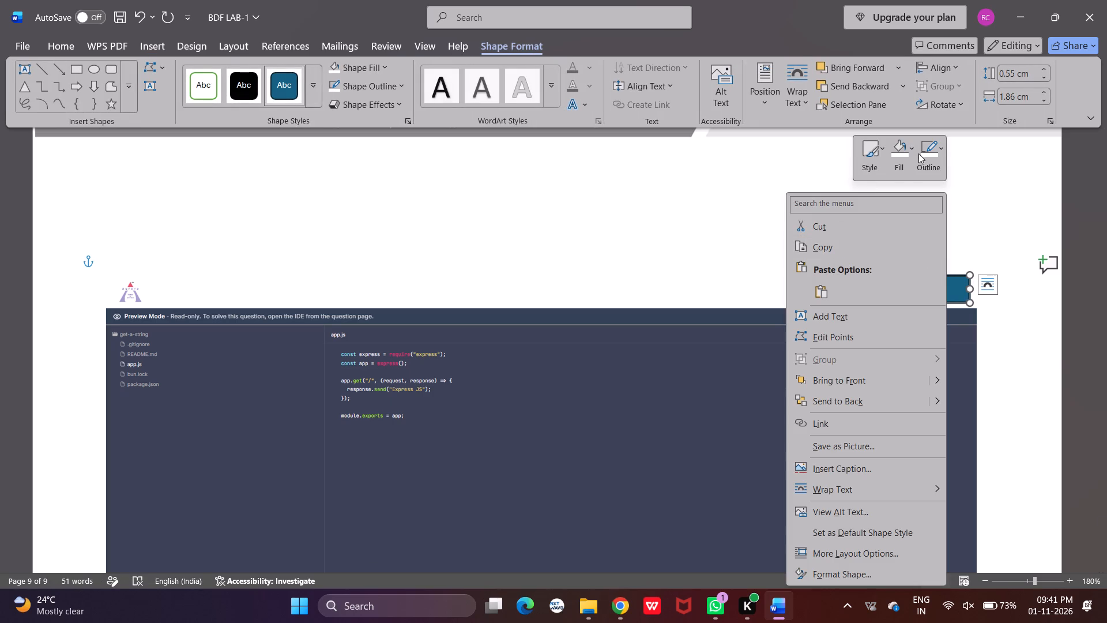
{"action": "left_click", "coordinate": [903, 167]}
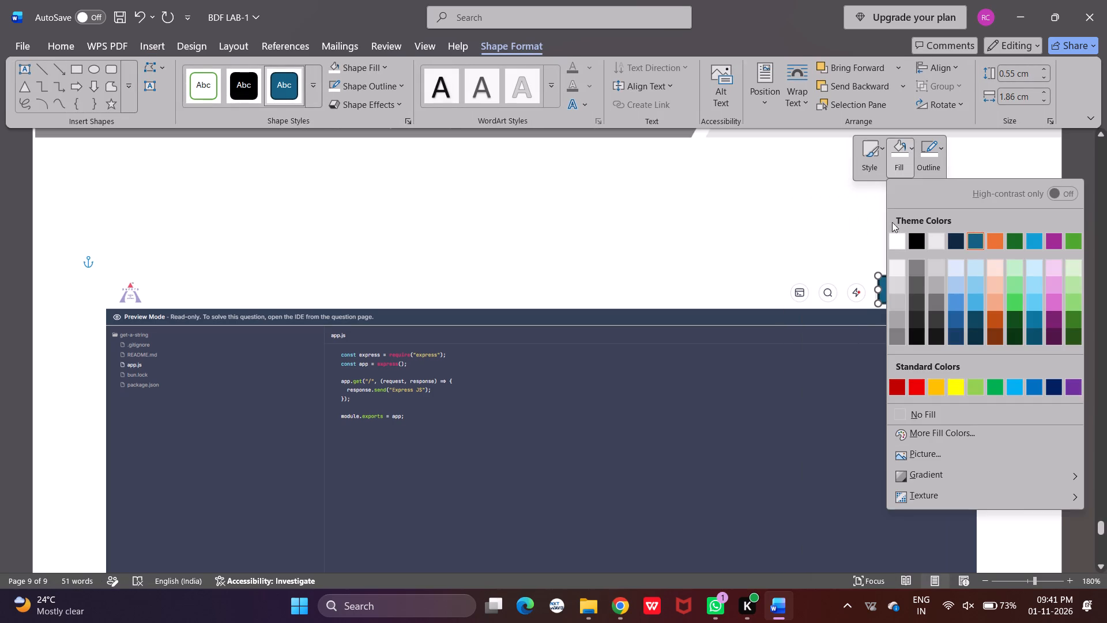
{"action": "left_click", "coordinate": [906, 240]}
{"action": "left_click", "coordinate": [938, 172]}
{"action": "left_click", "coordinate": [918, 238]}
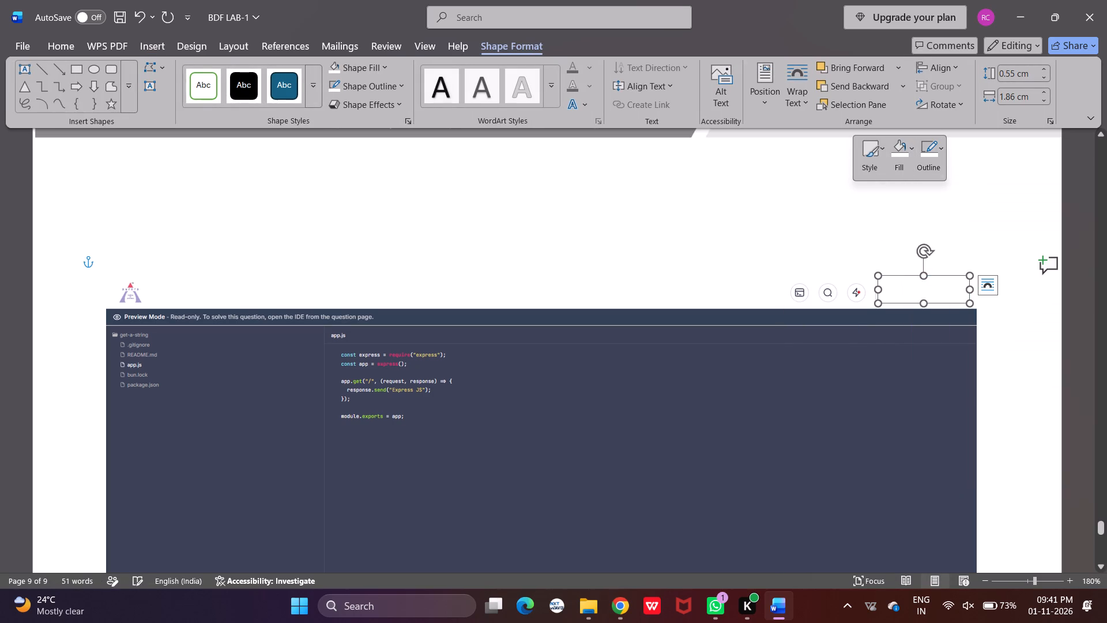
{"action": "right_click", "coordinate": [918, 289]}
{"action": "left_click", "coordinate": [969, 165]}
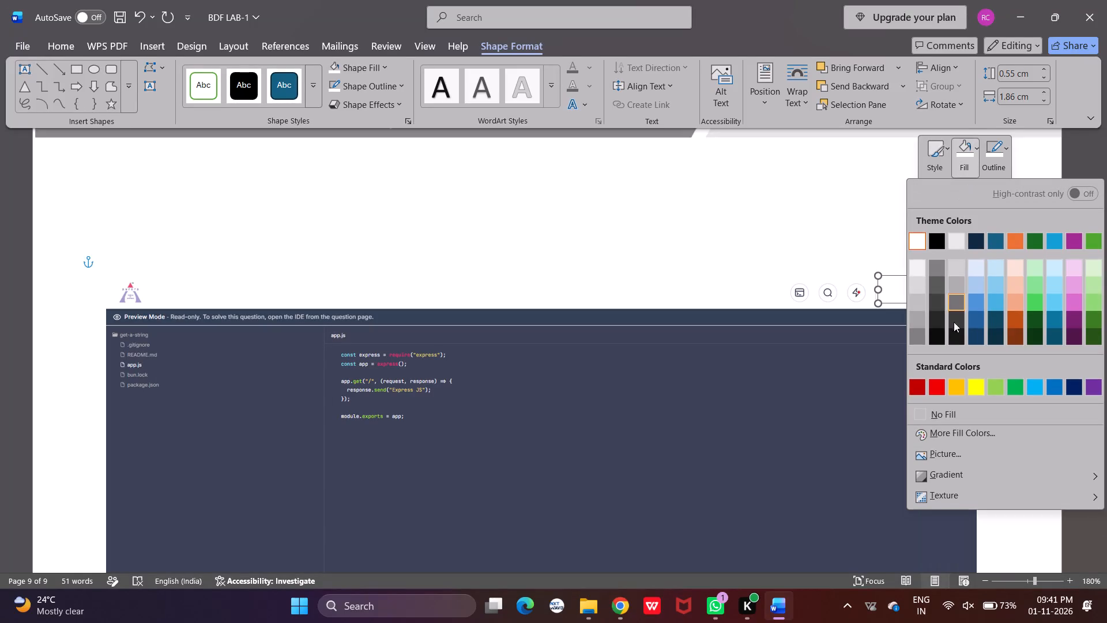
{"action": "left_click", "coordinate": [976, 451]}
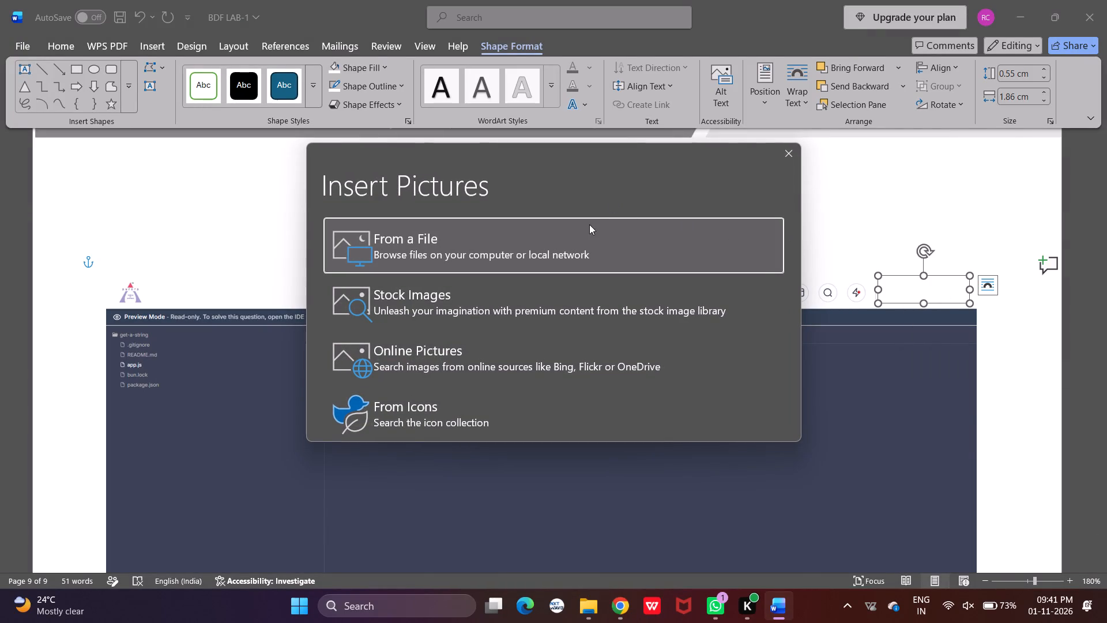
{"action": "left_click", "coordinate": [589, 224]}
{"action": "double_click", "coordinate": [525, 164]}
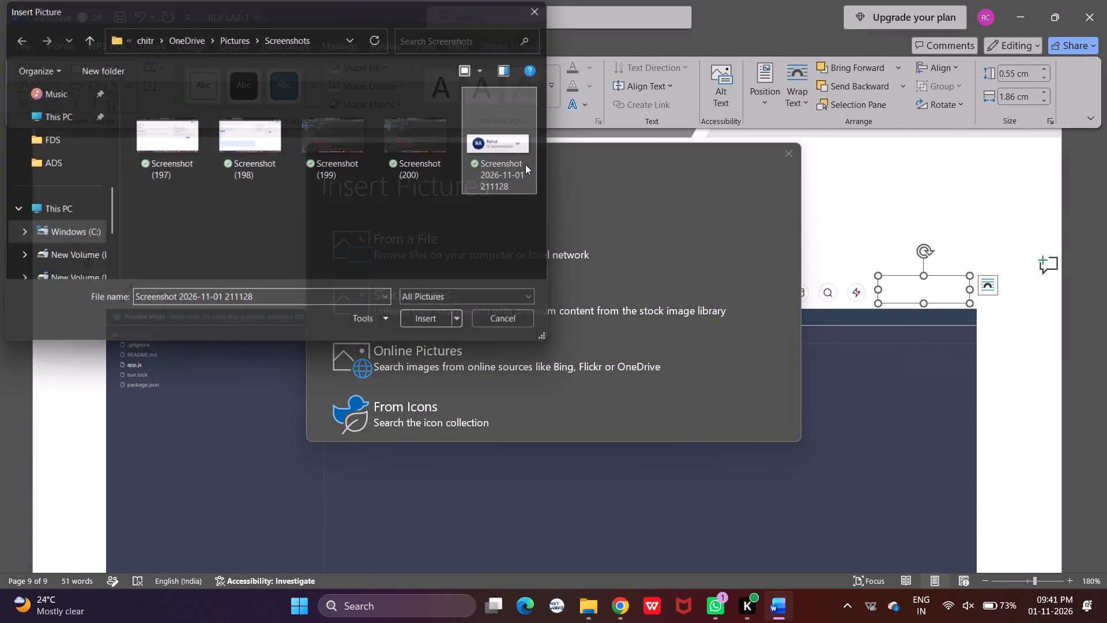
{"action": "left_click", "coordinate": [824, 234]}
Draw a rectangle about 0.49 cm high and 1.81 cm wide over the profile badge in the final Coding Practice question list screenshot.
{"action": "scroll", "coordinate": [833, 238], "scroll_direction": "down", "scroll_amount": 2}
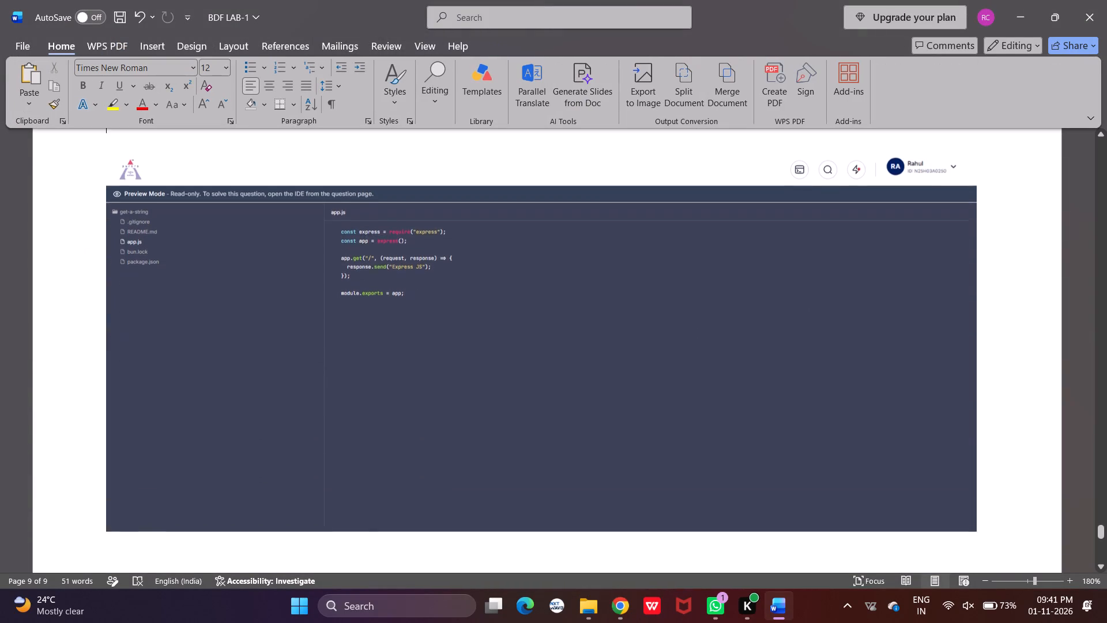
{"action": "scroll", "coordinate": [834, 239], "scroll_direction": "down", "scroll_amount": 8}
{"action": "scroll", "coordinate": [835, 241], "scroll_direction": "up", "scroll_amount": 2}
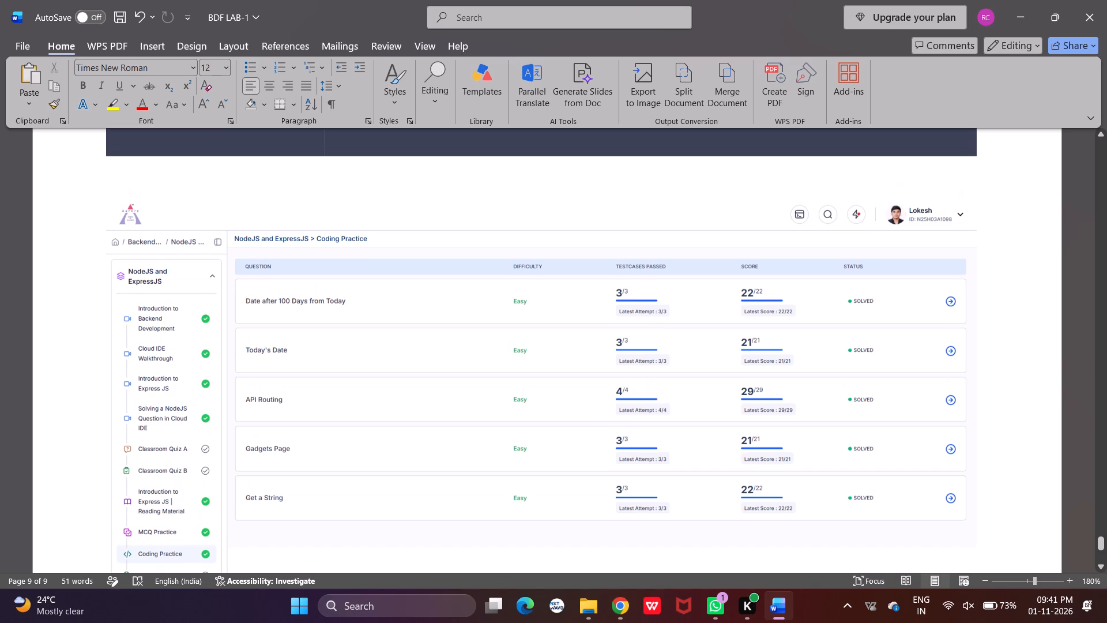
{"action": "scroll", "coordinate": [832, 273], "scroll_direction": "down", "scroll_amount": 2}
{"action": "scroll", "coordinate": [833, 273], "scroll_direction": "up", "scroll_amount": 6}
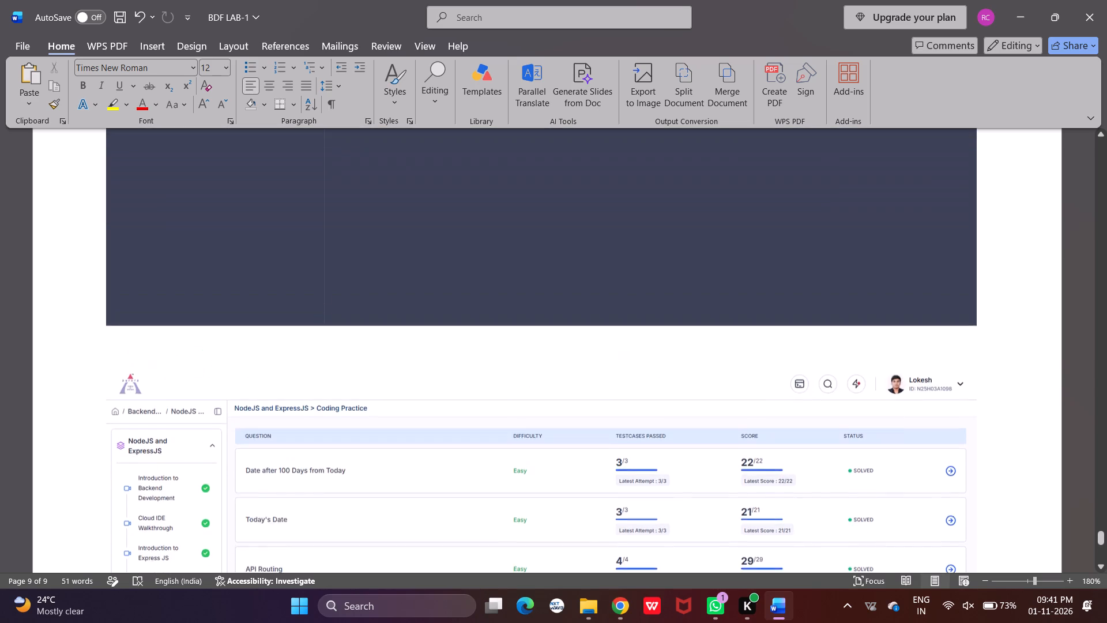
{"action": "scroll", "coordinate": [833, 273], "scroll_direction": "up", "scroll_amount": 3}
{"action": "scroll", "coordinate": [834, 274], "scroll_direction": "down", "scroll_amount": 7}
{"action": "scroll", "coordinate": [834, 276], "scroll_direction": "up", "scroll_amount": 1}
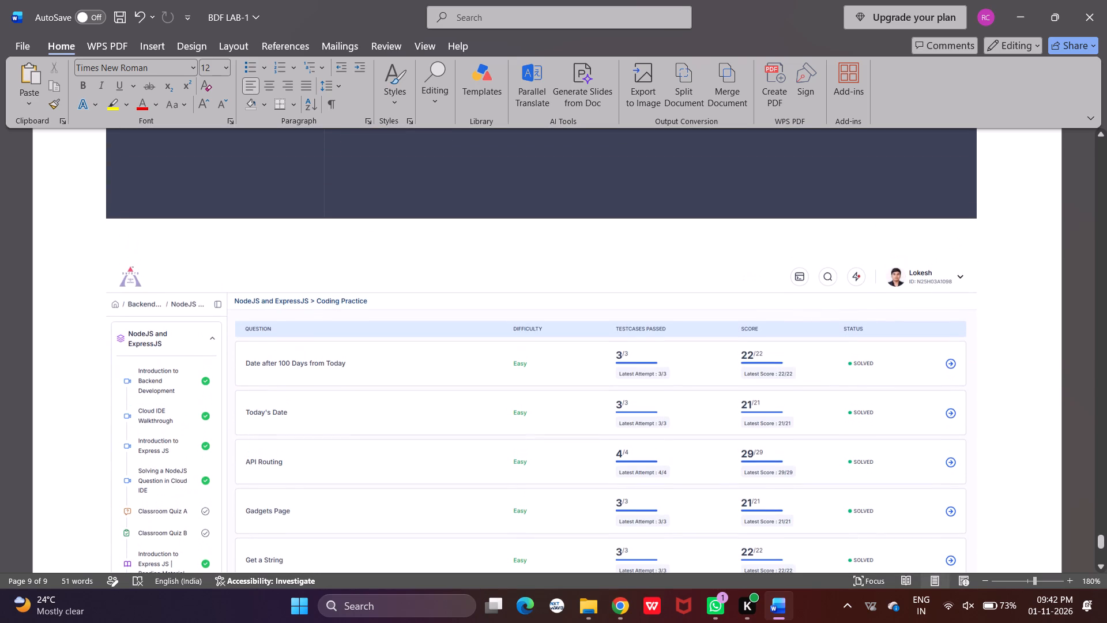
{"action": "left_click", "coordinate": [159, 43]}
{"action": "left_click", "coordinate": [189, 88]}
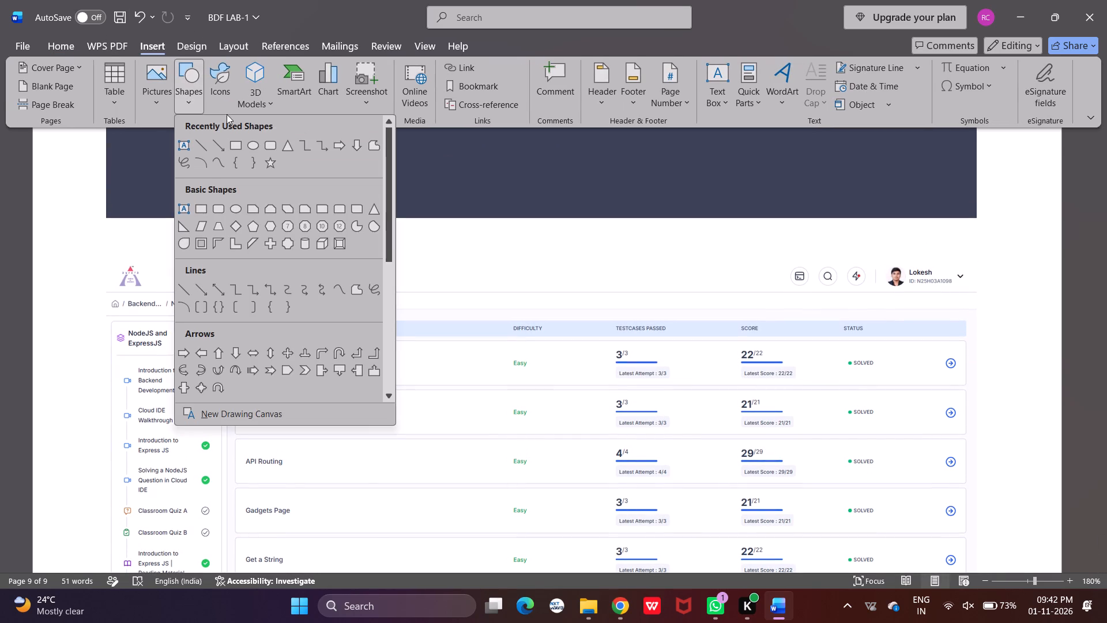
{"action": "left_click", "coordinate": [235, 147]}
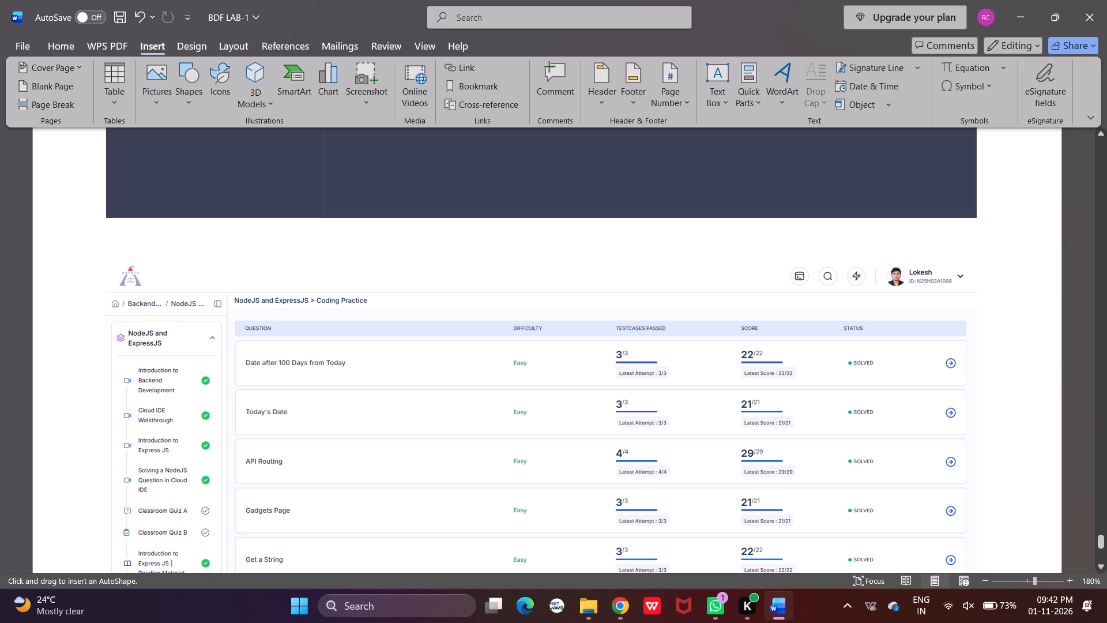
{"action": "left_click_drag", "start_coordinate": [883, 262], "coordinate": [970, 288]}
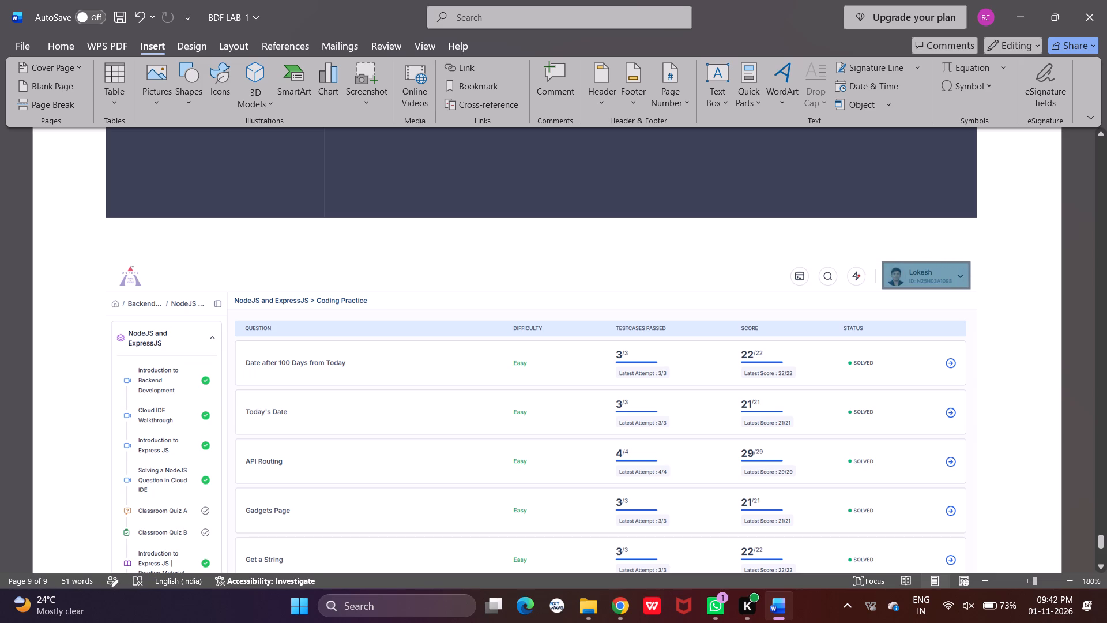
{"action": "left_click_drag", "start_coordinate": [970, 288], "coordinate": [972, 286]}
Set both the fill and the outline of the rectangle on the Coding Practice question list screenshot to white.
{"action": "right_click", "coordinate": [924, 274]}
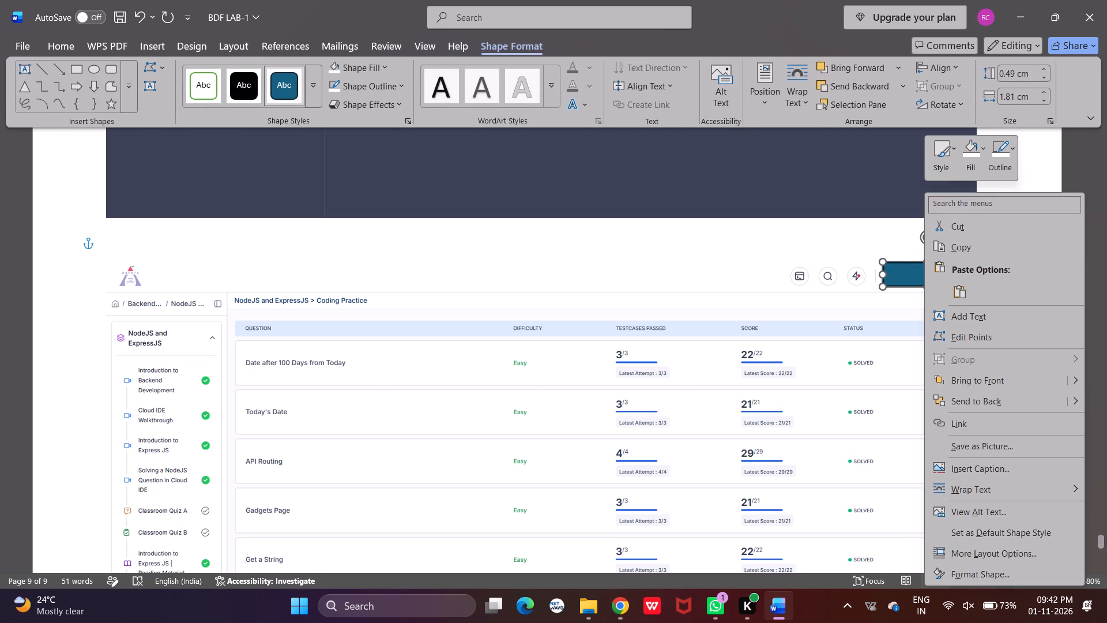
{"action": "left_click", "coordinate": [961, 176]}
{"action": "left_click", "coordinate": [912, 250]}
{"action": "left_click", "coordinate": [914, 243]}
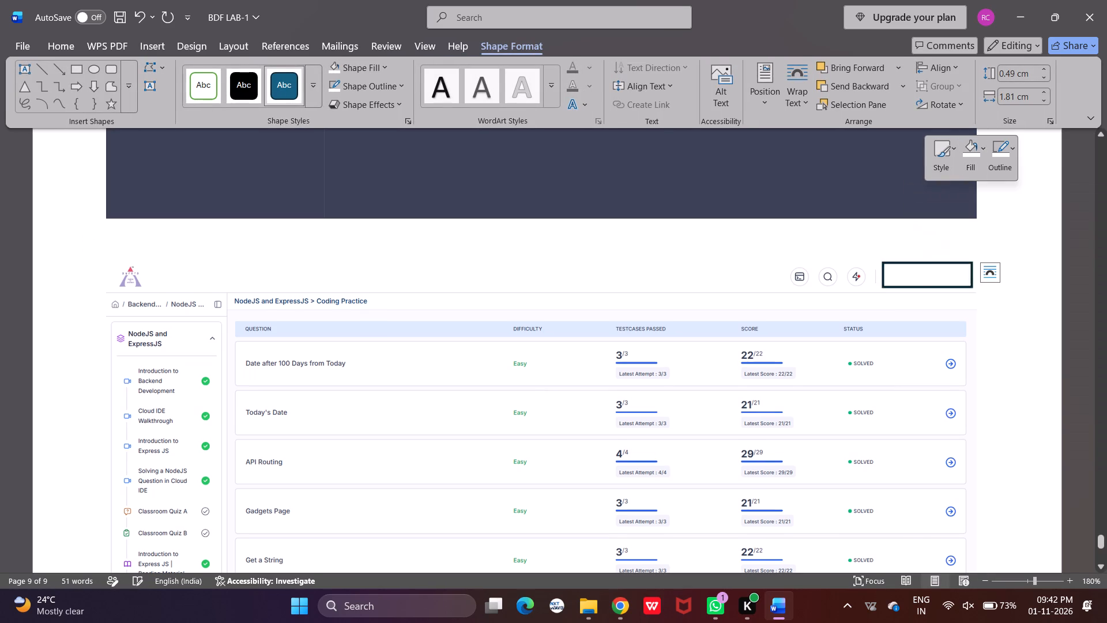
{"action": "left_click", "coordinate": [1003, 170]}
{"action": "left_click", "coordinate": [919, 240]}
{"action": "left_click", "coordinate": [981, 168]}
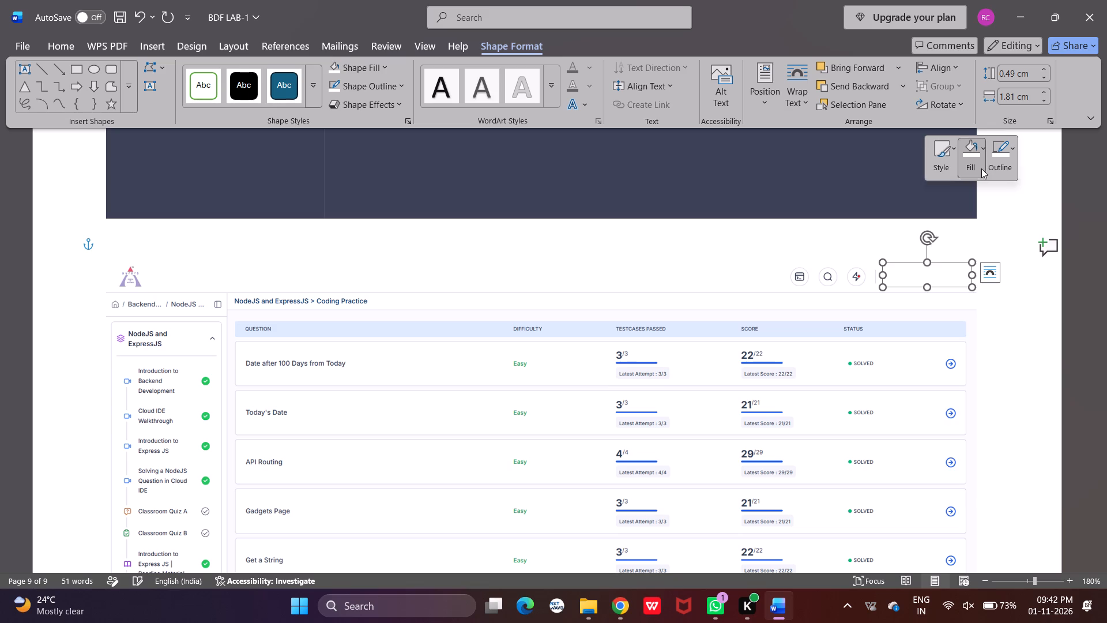
{"action": "left_click", "coordinate": [944, 452]}
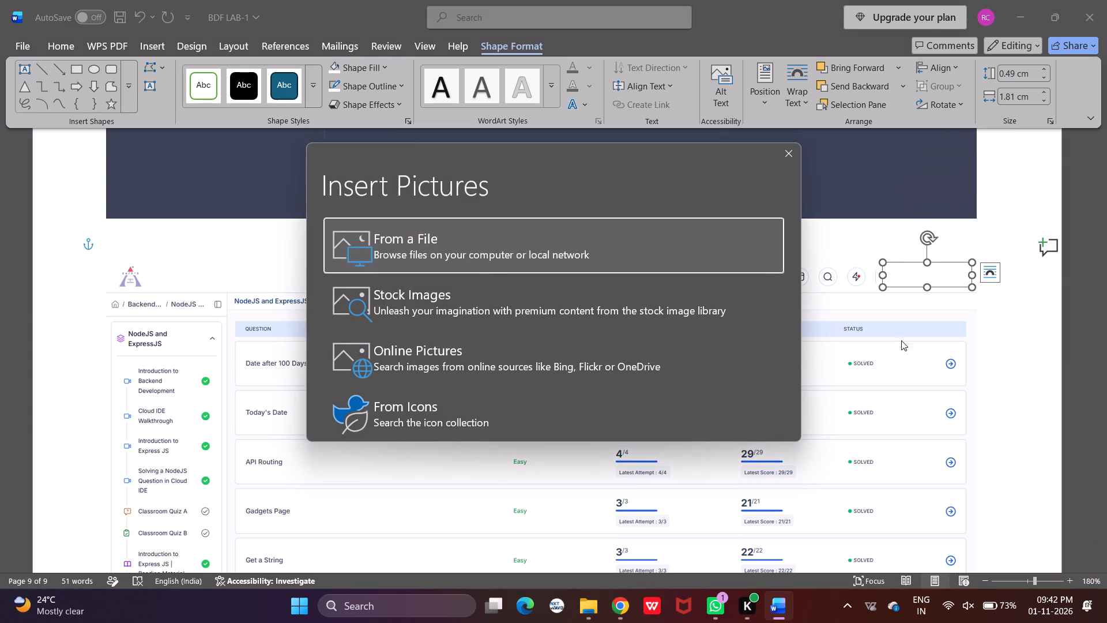
{"action": "left_click", "coordinate": [501, 241]}
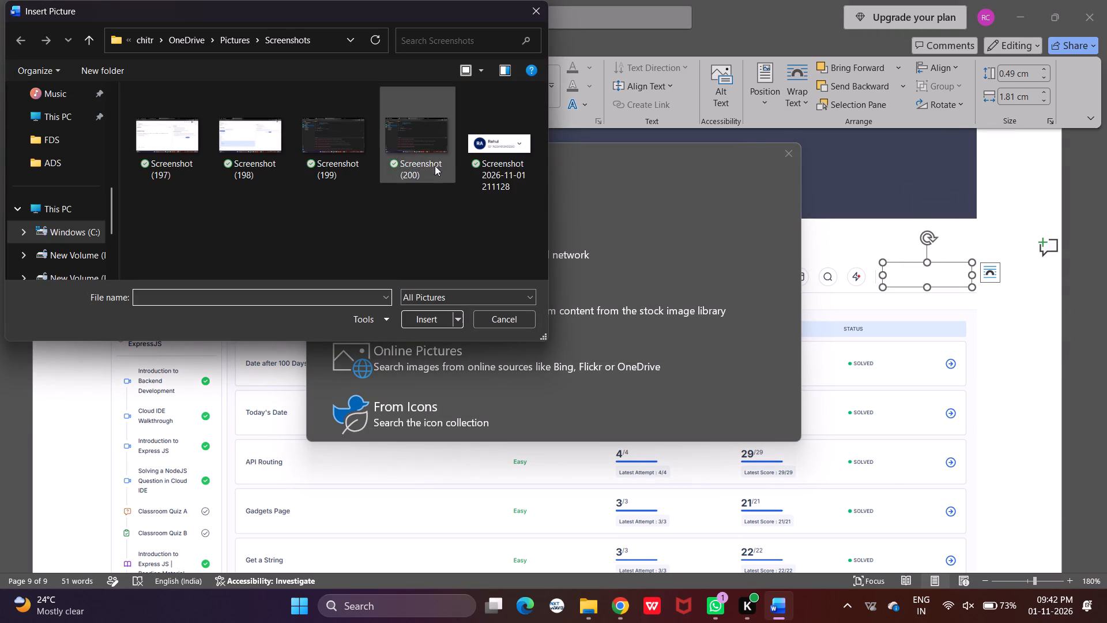
{"action": "double_click", "coordinate": [473, 164]}
{"action": "left_click", "coordinate": [1029, 217]}
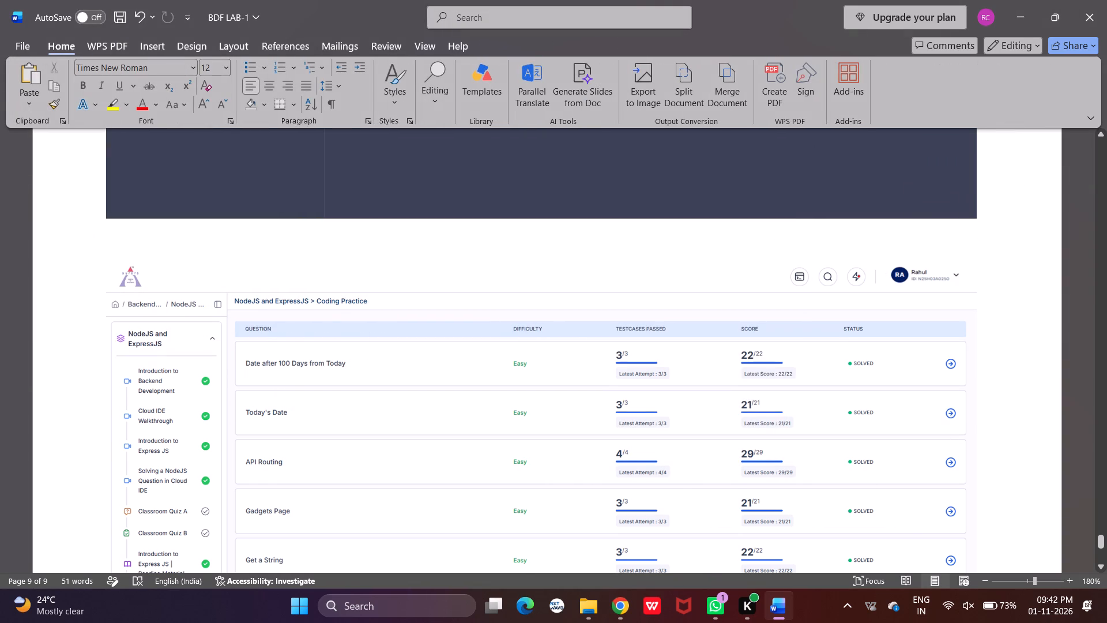
Review the profile badges in all lab screenshots from the last page back to the cover page.
{"action": "scroll", "coordinate": [848, 243], "scroll_direction": "up", "scroll_amount": 2}
{"action": "scroll", "coordinate": [515, 588], "scroll_direction": "up", "scroll_amount": 3}
{"action": "scroll", "coordinate": [593, 485], "scroll_direction": "up", "scroll_amount": 8}
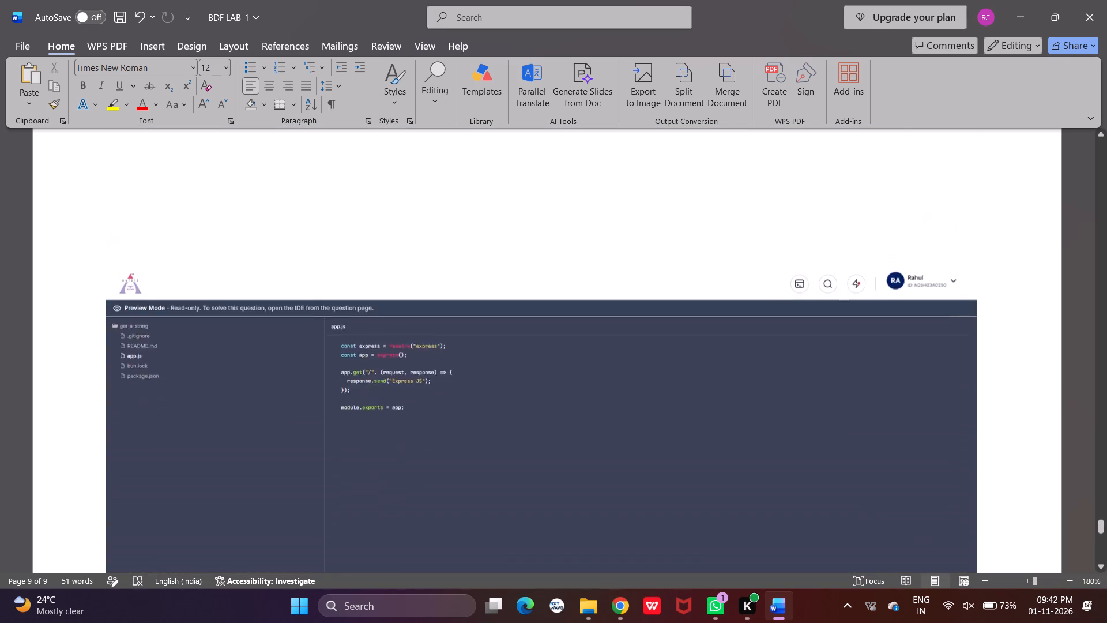
{"action": "scroll", "coordinate": [593, 485], "scroll_direction": "up", "scroll_amount": 18}
{"action": "scroll", "coordinate": [571, 472], "scroll_direction": "up", "scroll_amount": 6}
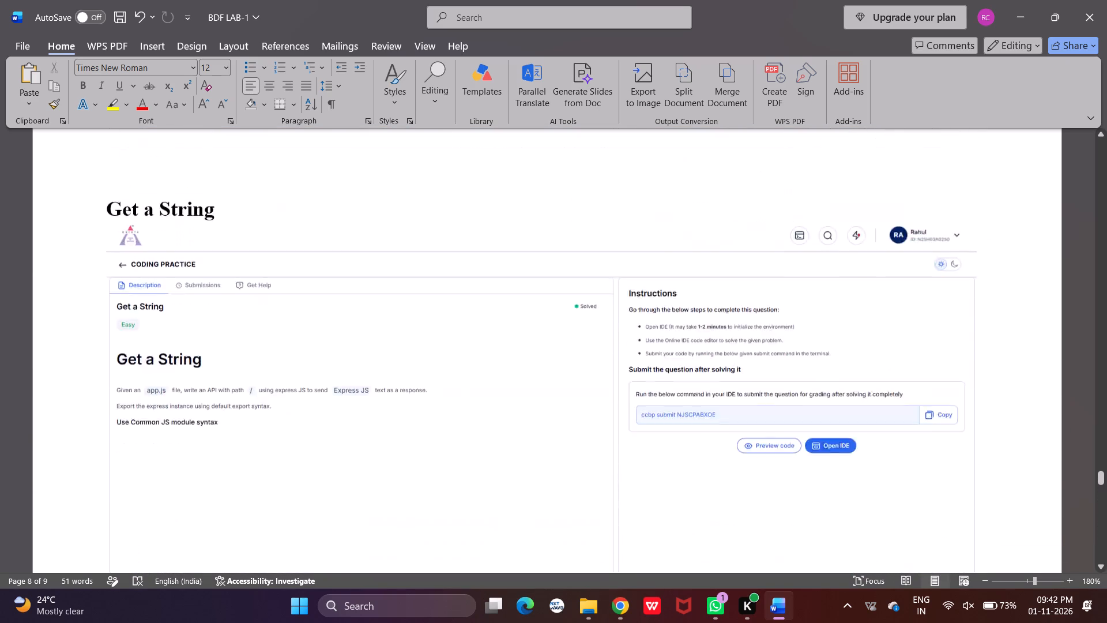
{"action": "scroll", "coordinate": [573, 483], "scroll_direction": "up", "scroll_amount": 12}
{"action": "scroll", "coordinate": [570, 395], "scroll_direction": "up", "scroll_amount": 6}
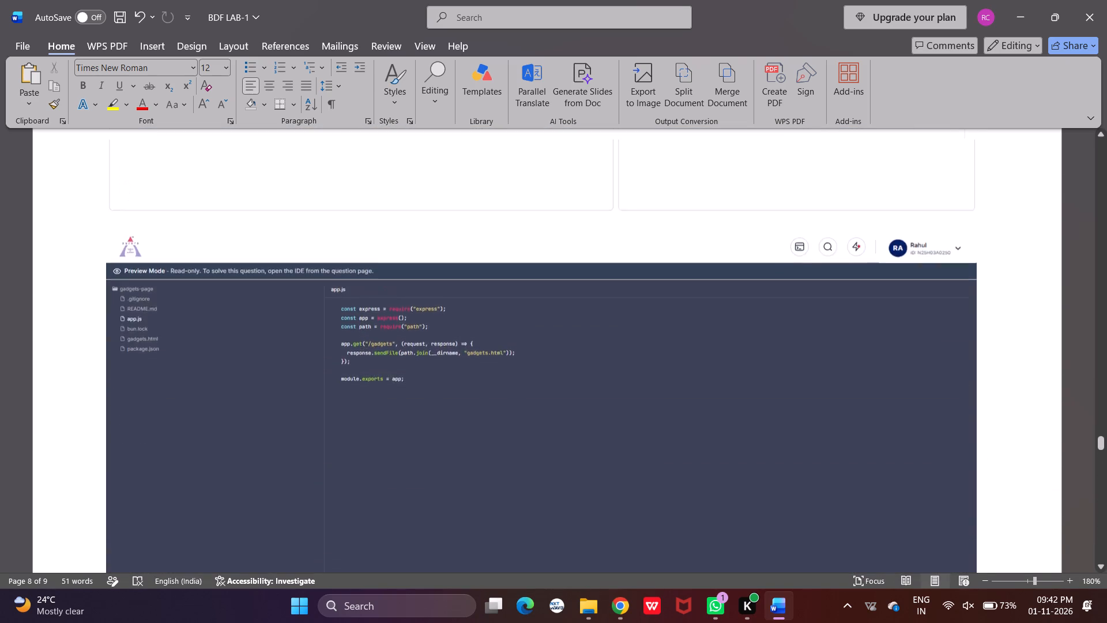
{"action": "scroll", "coordinate": [556, 394], "scroll_direction": "up", "scroll_amount": 20}
{"action": "scroll", "coordinate": [556, 394], "scroll_direction": "up", "scroll_amount": 8}
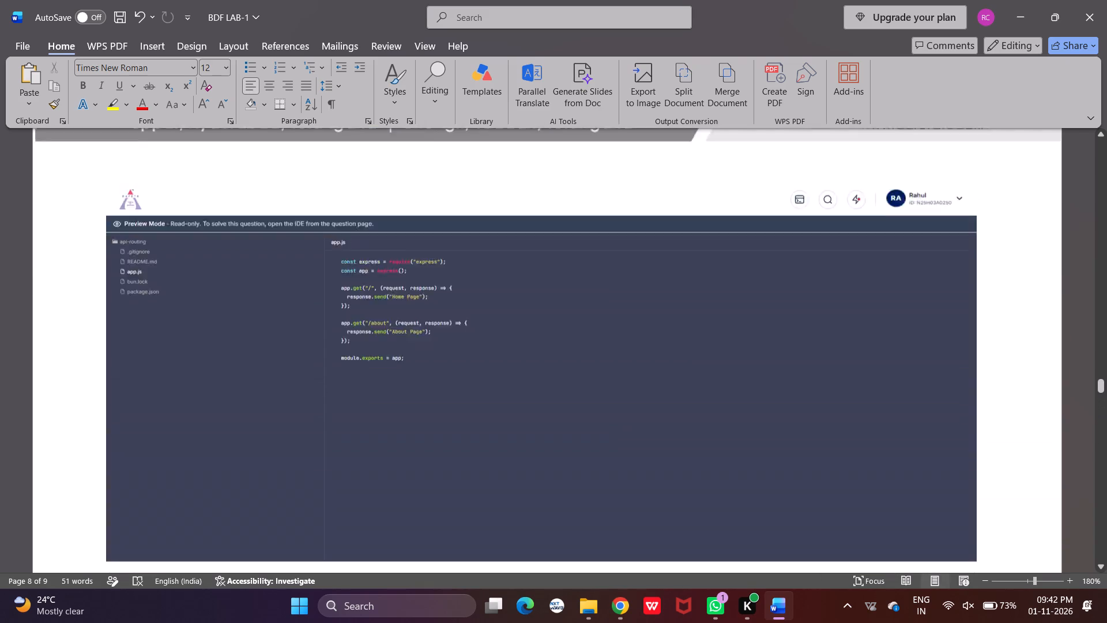
{"action": "scroll", "coordinate": [467, 499], "scroll_direction": "up", "scroll_amount": 20}
{"action": "scroll", "coordinate": [467, 499], "scroll_direction": "up", "scroll_amount": 3}
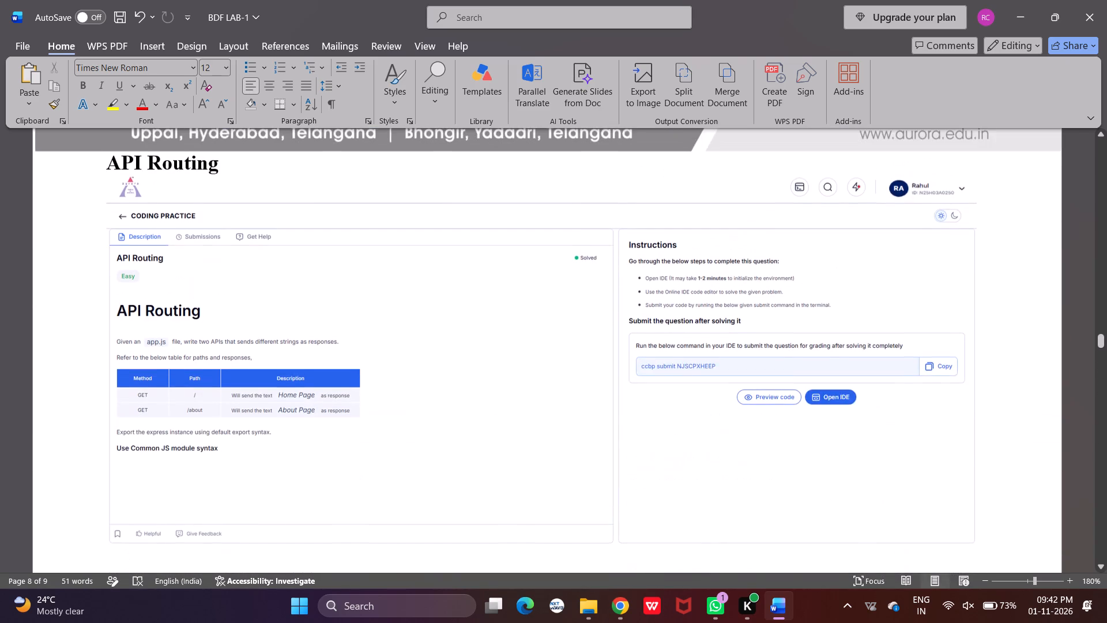
{"action": "scroll", "coordinate": [574, 476], "scroll_direction": "up", "scroll_amount": 16}
{"action": "scroll", "coordinate": [603, 376], "scroll_direction": "up", "scroll_amount": 4}
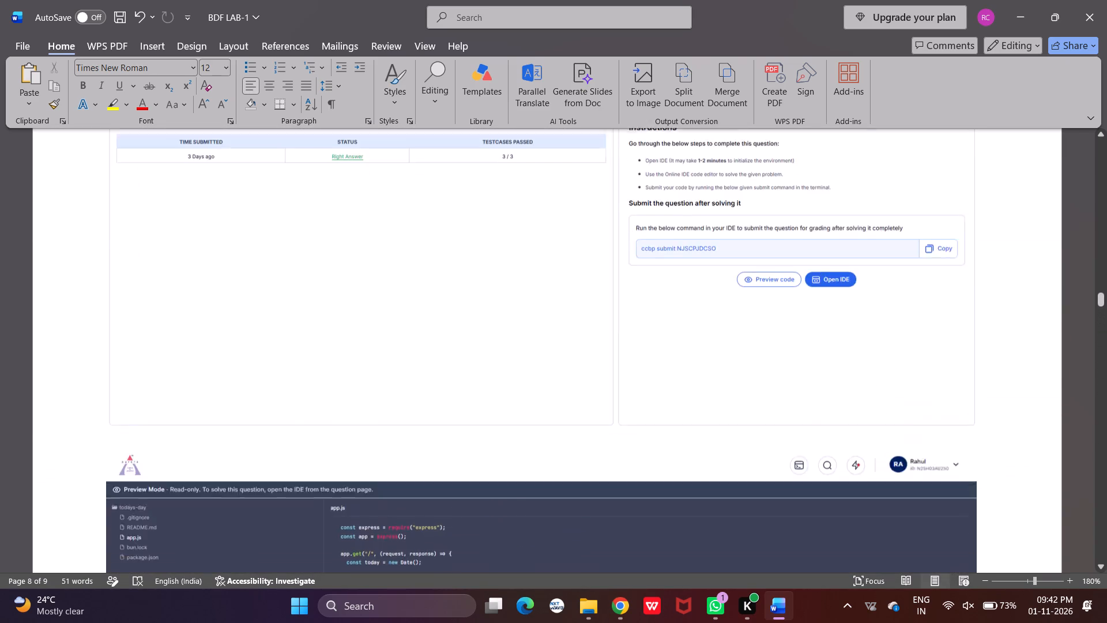
{"action": "scroll", "coordinate": [603, 376], "scroll_direction": "up", "scroll_amount": 20}
{"action": "scroll", "coordinate": [603, 376], "scroll_direction": "up", "scroll_amount": 2}
{"action": "scroll", "coordinate": [557, 372], "scroll_direction": "up", "scroll_amount": 3}
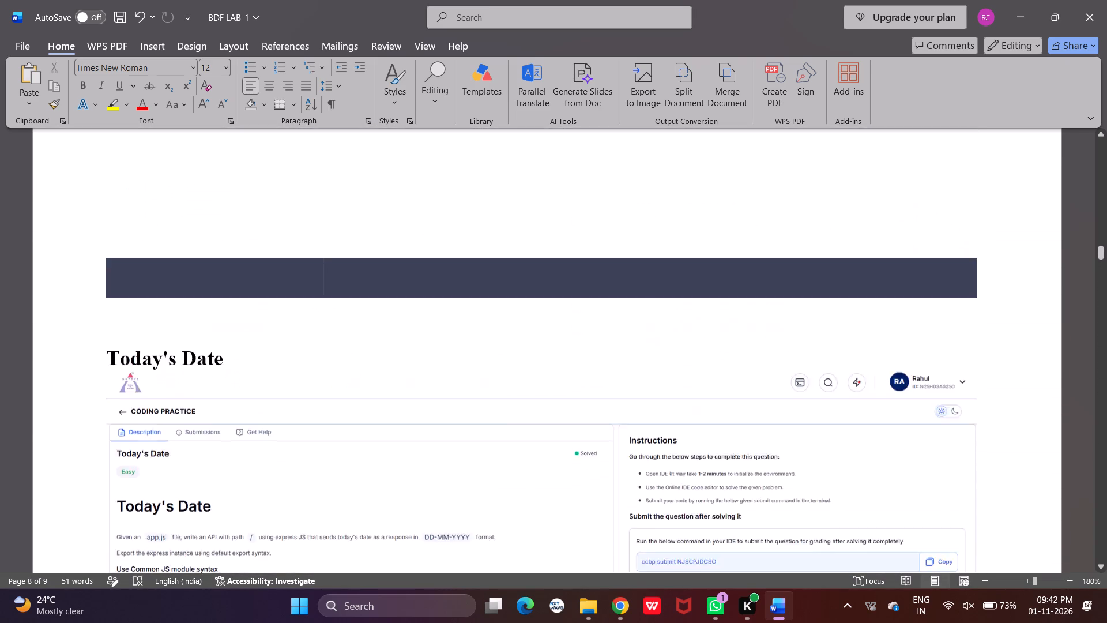
{"action": "scroll", "coordinate": [556, 372], "scroll_direction": "up", "scroll_amount": 16}
{"action": "scroll", "coordinate": [499, 386], "scroll_direction": "up", "scroll_amount": 2}
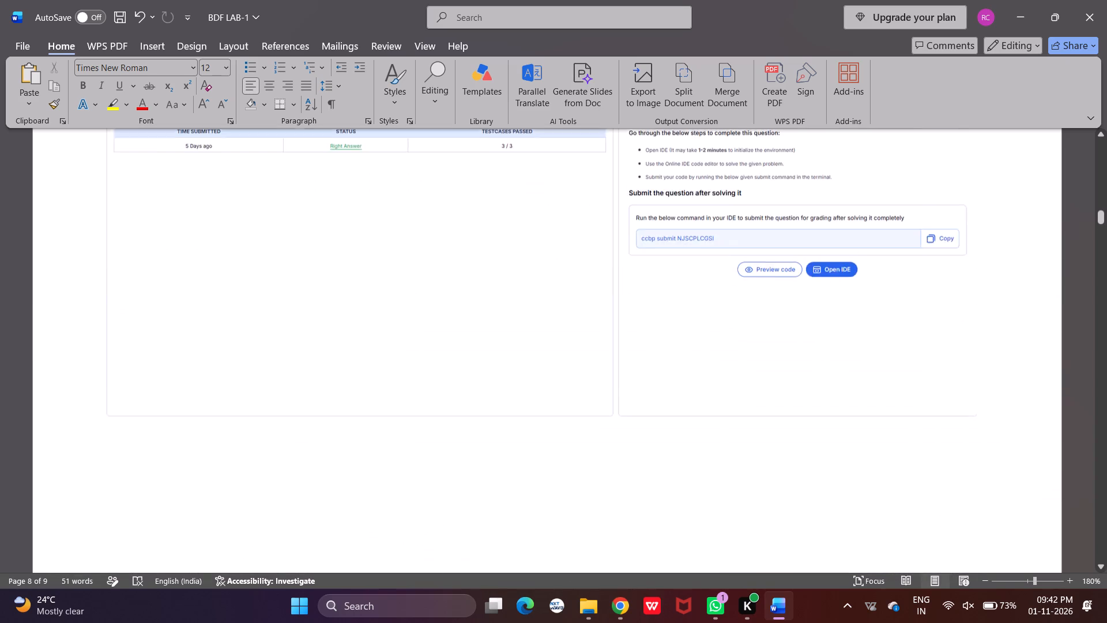
{"action": "scroll", "coordinate": [496, 386], "scroll_direction": "up", "scroll_amount": 9}
{"action": "scroll", "coordinate": [481, 404], "scroll_direction": "down", "scroll_amount": 8}
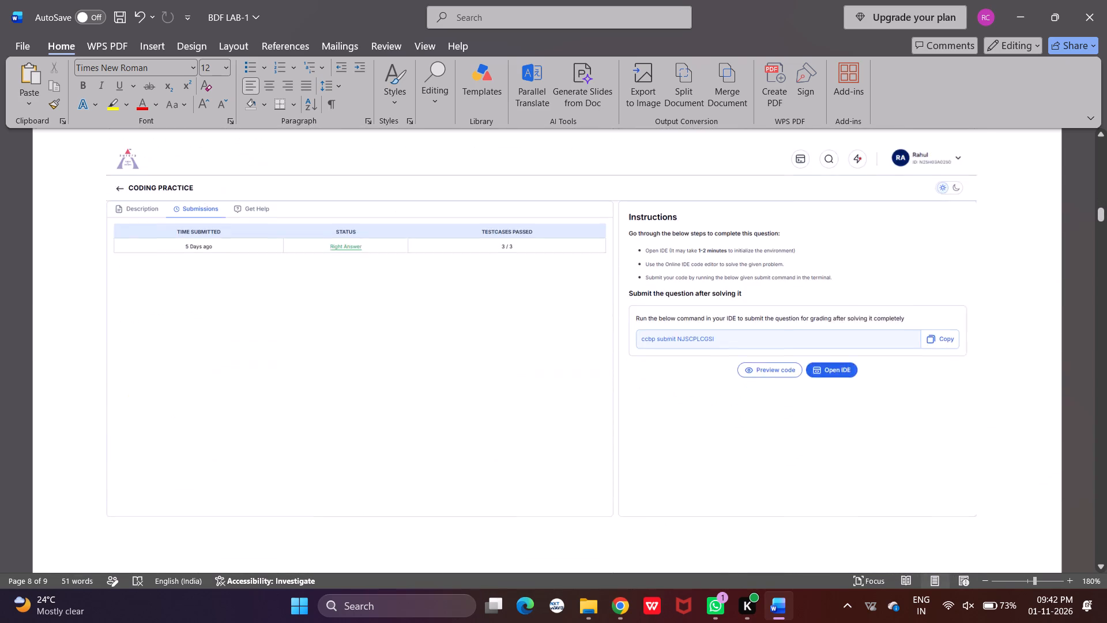
{"action": "scroll", "coordinate": [486, 409], "scroll_direction": "up", "scroll_amount": 20}
{"action": "scroll", "coordinate": [486, 409], "scroll_direction": "up", "scroll_amount": 4}
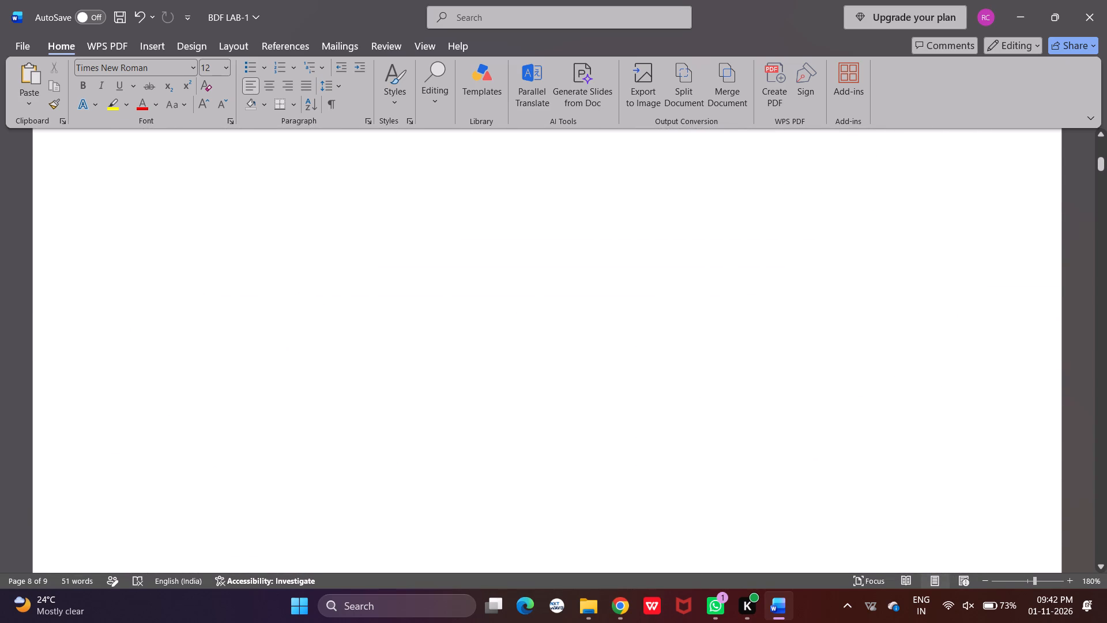
{"action": "scroll", "coordinate": [488, 402], "scroll_direction": "up", "scroll_amount": 11}
{"action": "scroll", "coordinate": [481, 396], "scroll_direction": "down", "scroll_amount": 3}
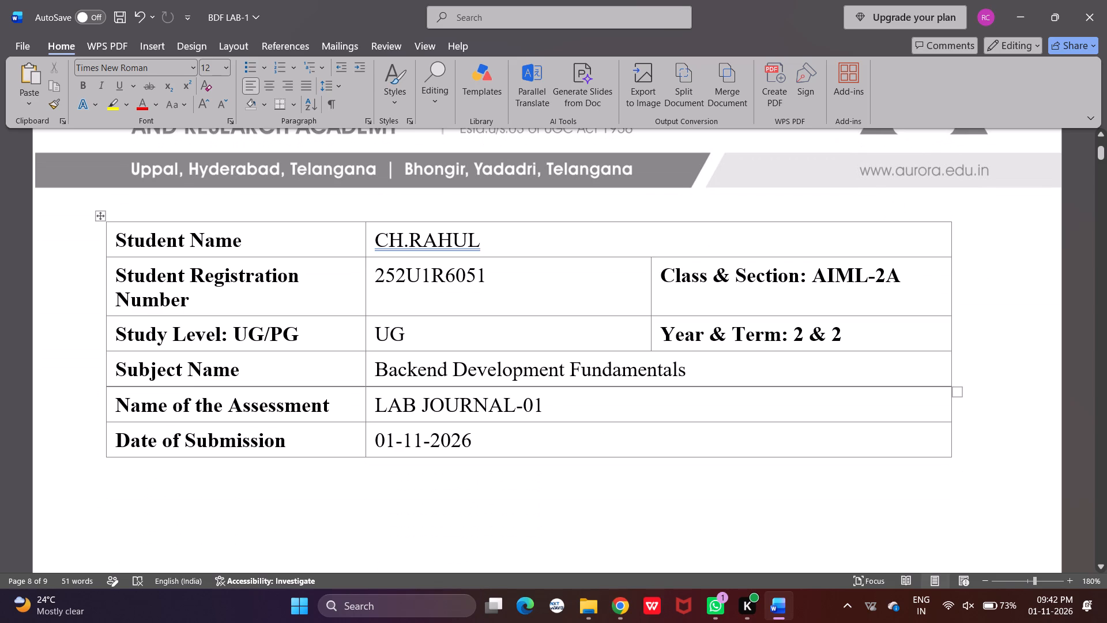
Change the Date of Submission in the cover page table to 31-10-2026.
{"action": "left_click", "coordinate": [396, 446]}
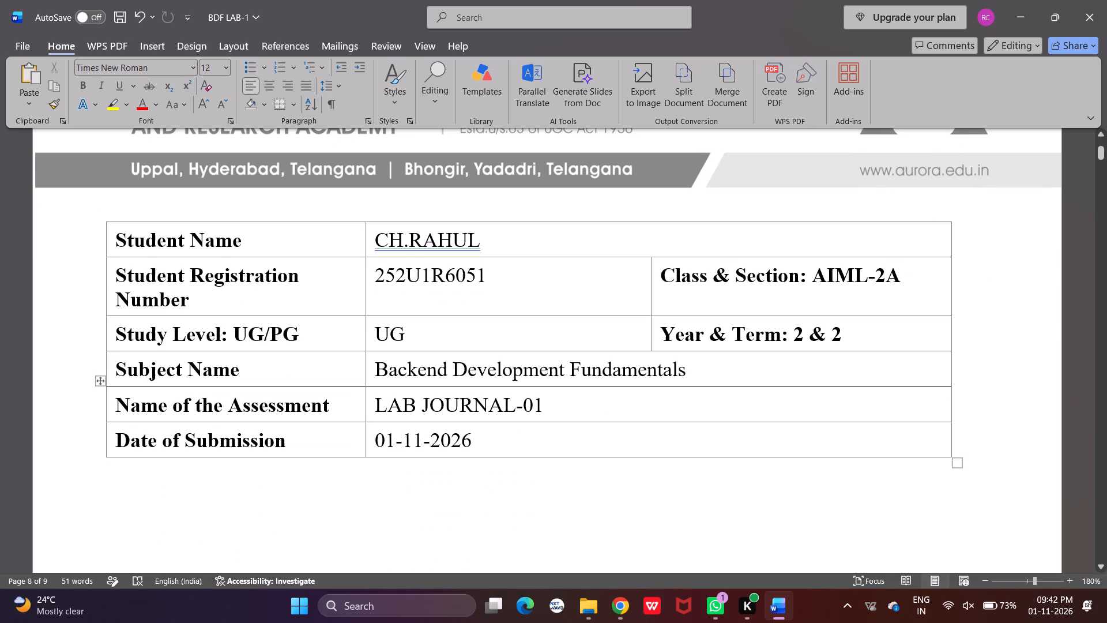
{"action": "key", "text": "BackSpace"}
{"action": "key", "text": "BackSpace"}
{"action": "type", "text": "31"}
{"action": "left_click", "coordinate": [426, 448]}
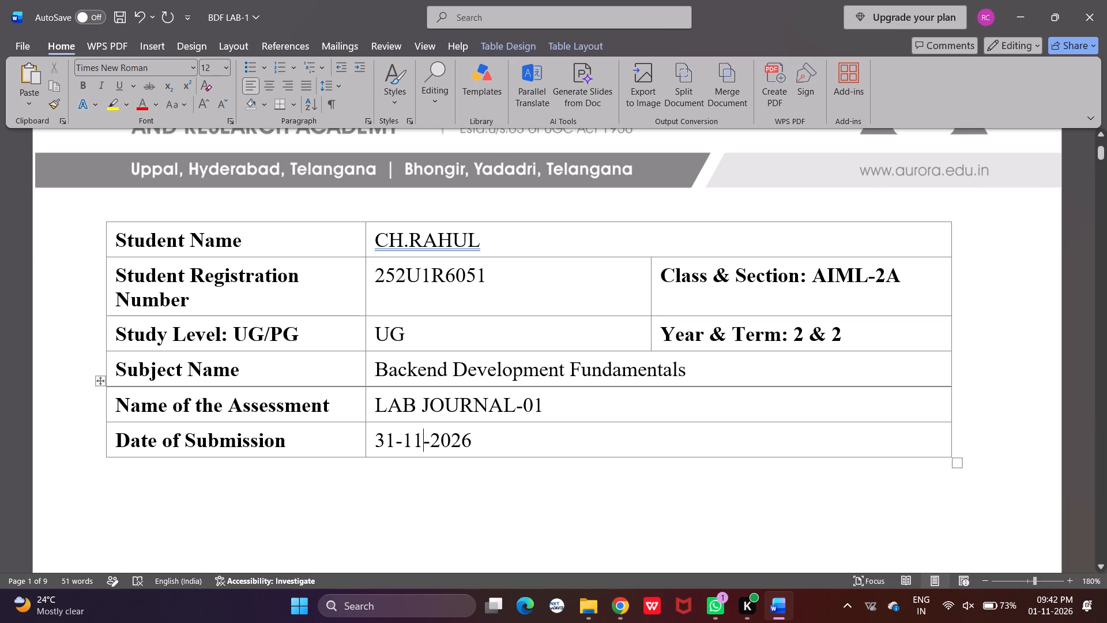
{"action": "key", "text": "BackSpace"}
{"action": "key", "text": "0"}
Export the lab journal as a PDF named BDF LAB-1 into the Backend folder under Documents.
{"action": "scroll", "coordinate": [389, 235], "scroll_direction": "down", "scroll_amount": 3}
{"action": "scroll", "coordinate": [393, 245], "scroll_direction": "up", "scroll_amount": 6}
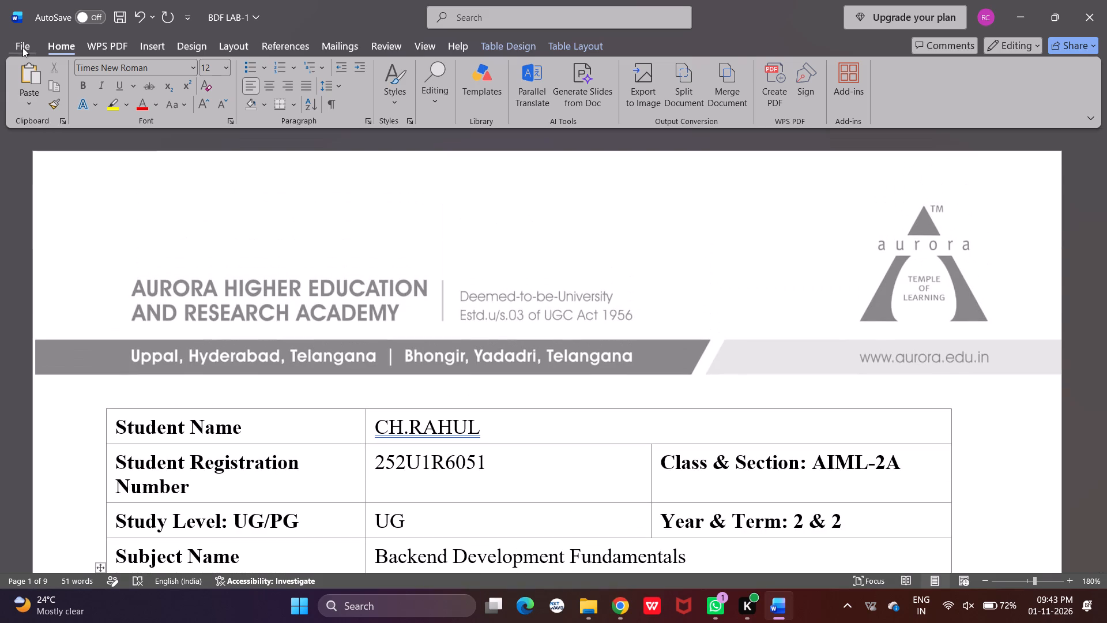
{"action": "left_click", "coordinate": [22, 47]}
{"action": "left_click", "coordinate": [57, 556]}
{"action": "left_click", "coordinate": [56, 548]}
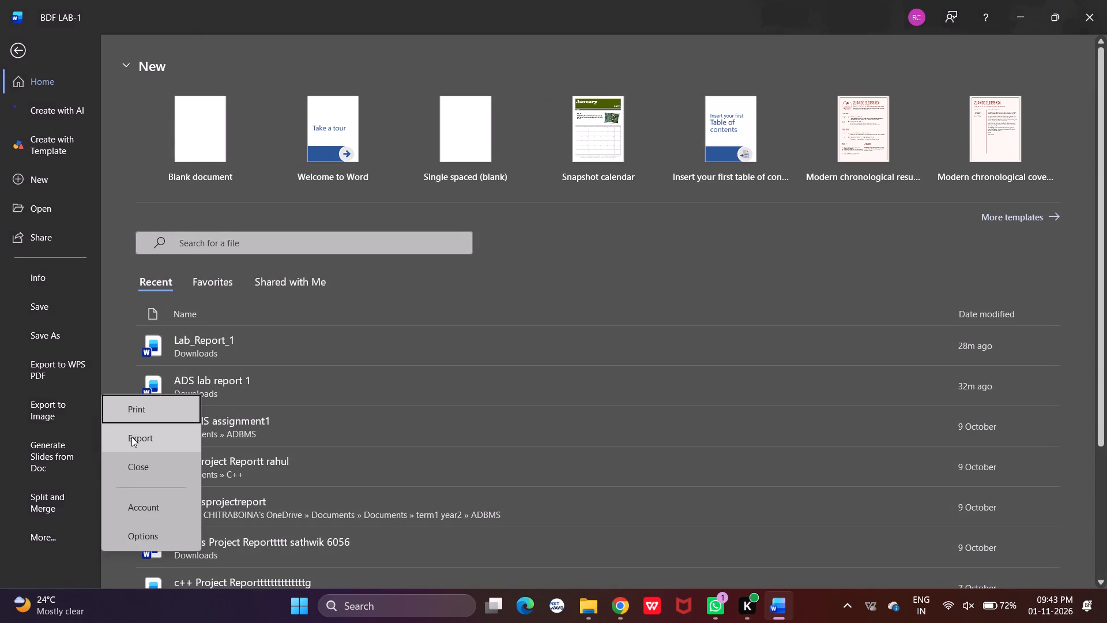
{"action": "left_click", "coordinate": [130, 434]}
{"action": "left_click", "coordinate": [403, 192]}
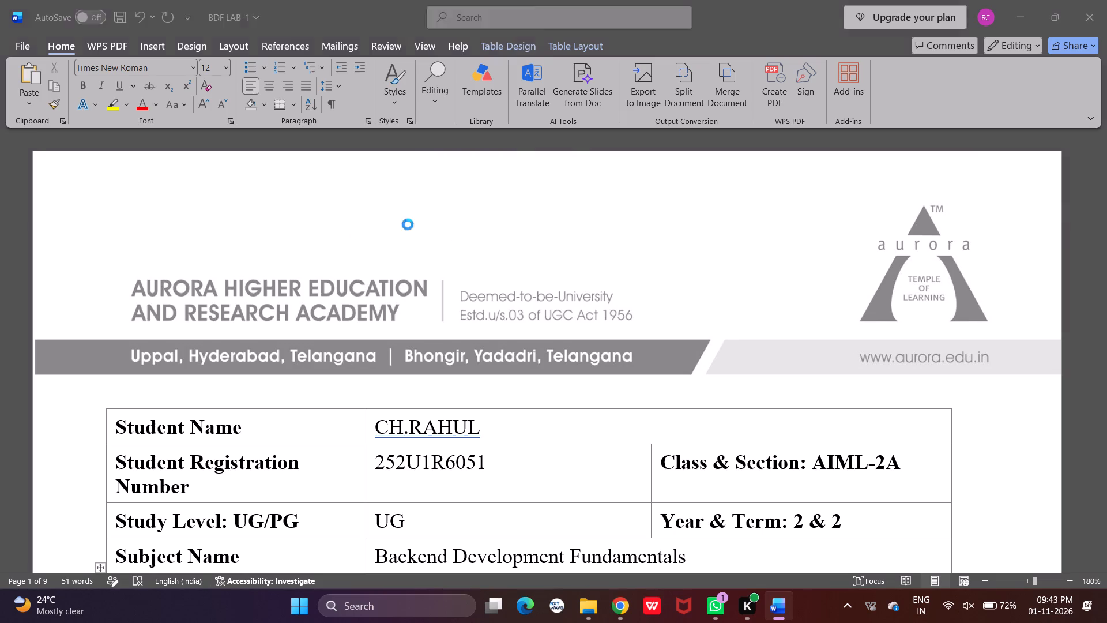
{"action": "scroll", "coordinate": [66, 139], "scroll_direction": "up", "scroll_amount": 2}
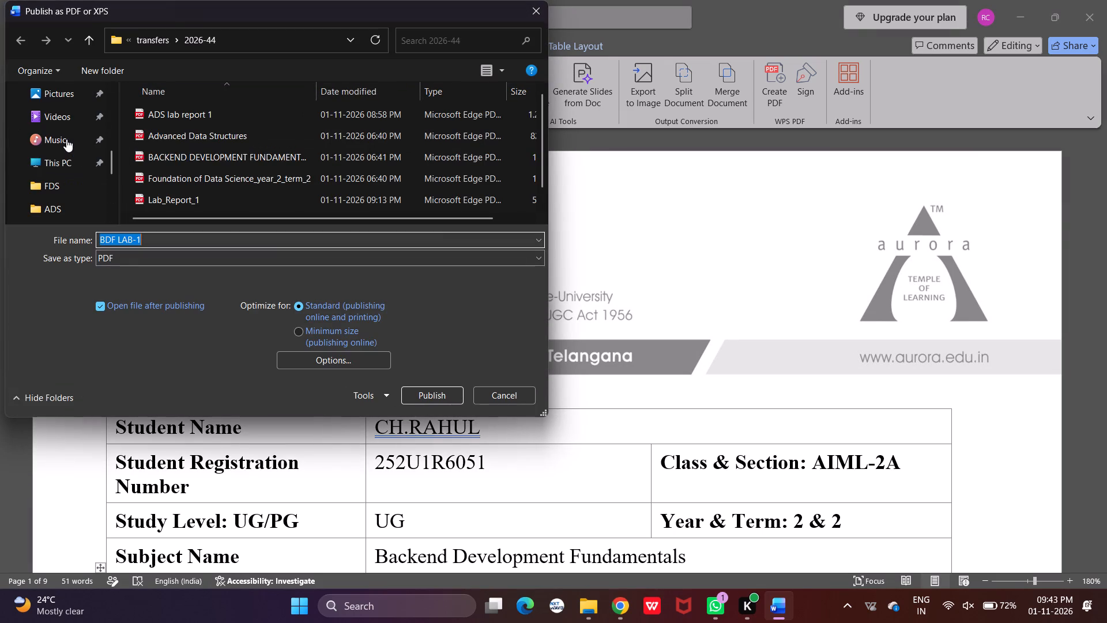
{"action": "scroll", "coordinate": [59, 200], "scroll_direction": "down", "scroll_amount": 1}
{"action": "scroll", "coordinate": [67, 140], "scroll_direction": "up", "scroll_amount": 1}
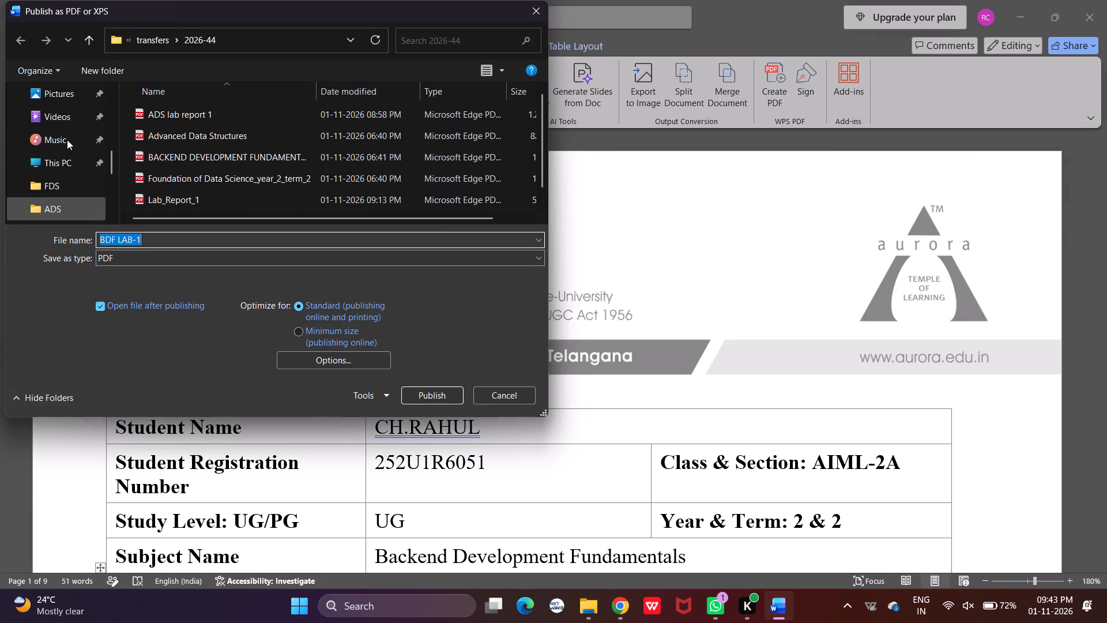
{"action": "scroll", "coordinate": [67, 140], "scroll_direction": "up", "scroll_amount": 1}
{"action": "double_click", "coordinate": [80, 138]}
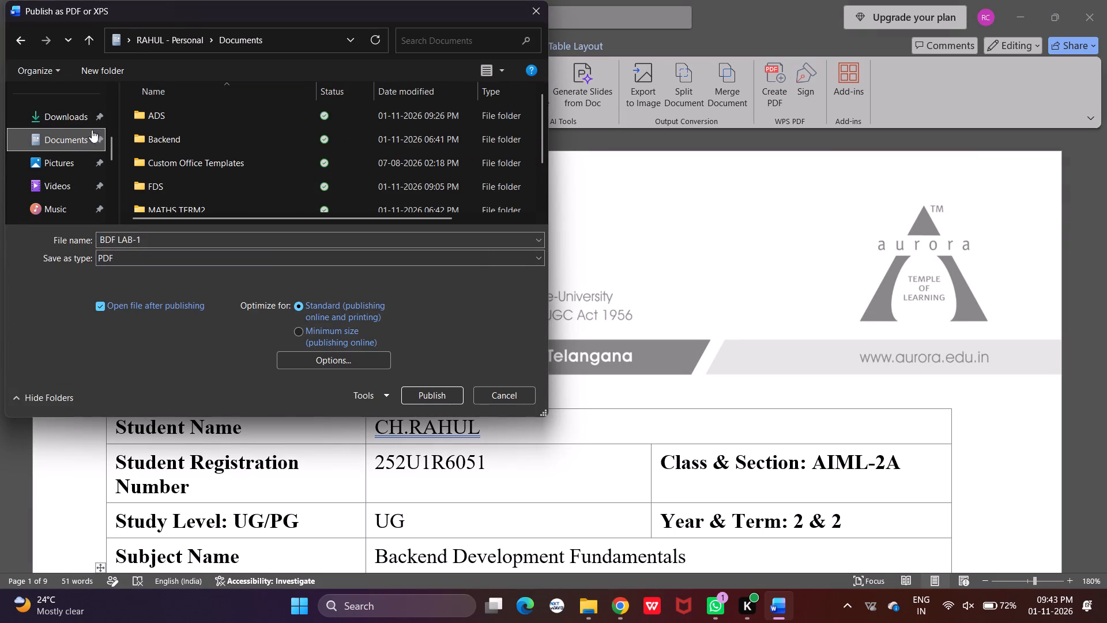
{"action": "double_click", "coordinate": [175, 142]}
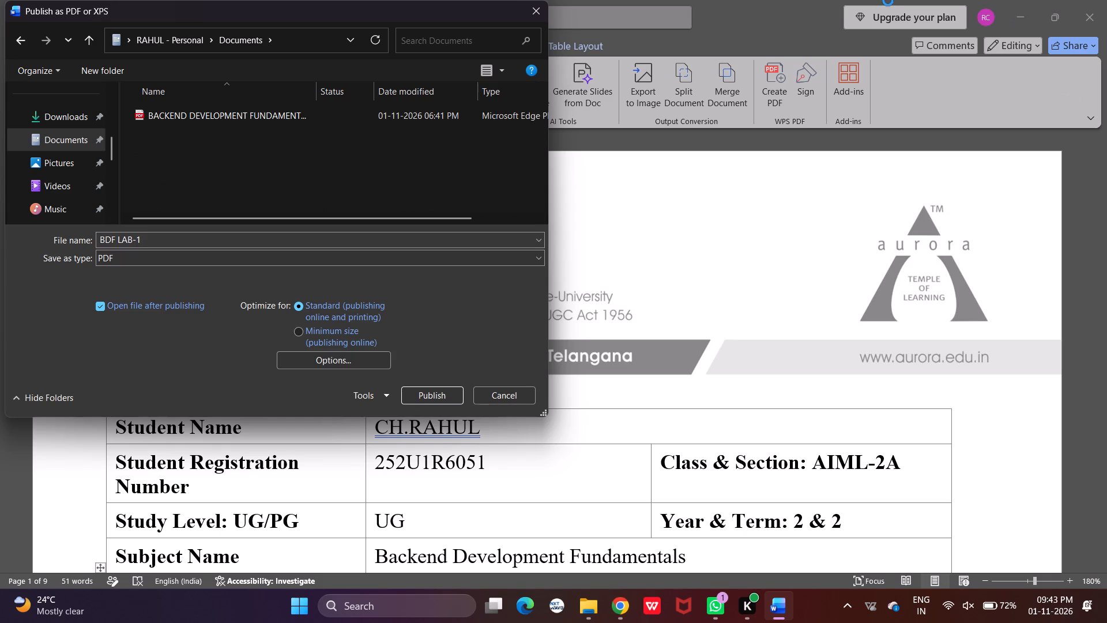
{"action": "left_click", "coordinate": [407, 397]}
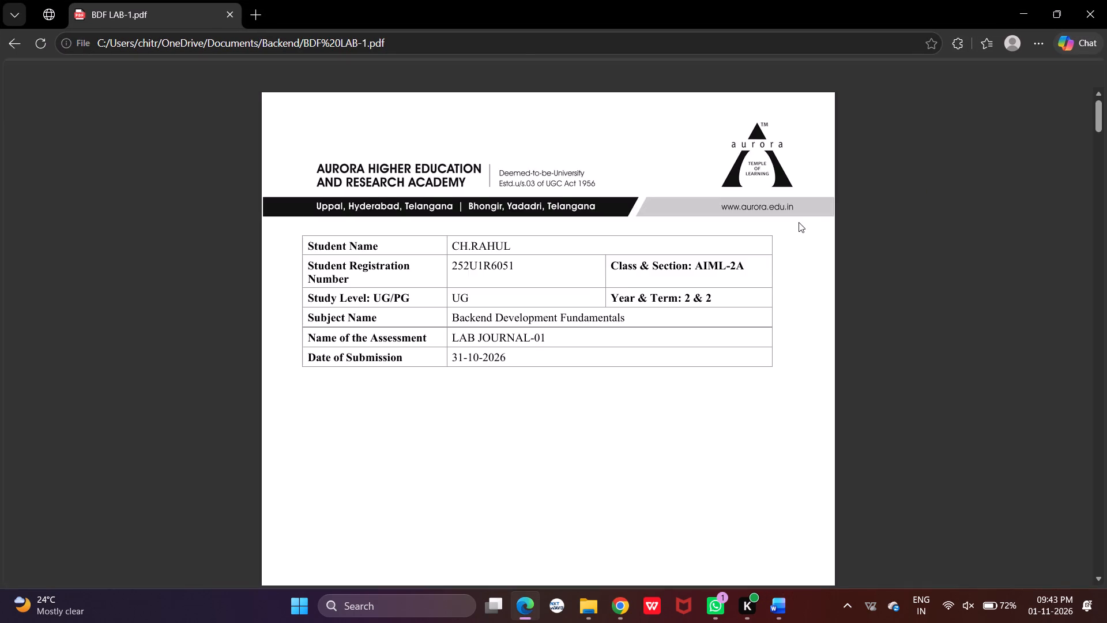
Review the exported BDF LAB-1 PDF from the cover page through the last page, checking the profile badges, and close it.
{"action": "scroll", "coordinate": [793, 245], "scroll_direction": "down", "scroll_amount": 6}
{"action": "scroll", "coordinate": [833, 304], "scroll_direction": "down", "scroll_amount": 13}
{"action": "middle_click_drag", "start_coordinate": [829, 308], "coordinate": [829, 316]}
{"action": "scroll", "coordinate": [863, 302], "scroll_direction": "up", "scroll_amount": 5}
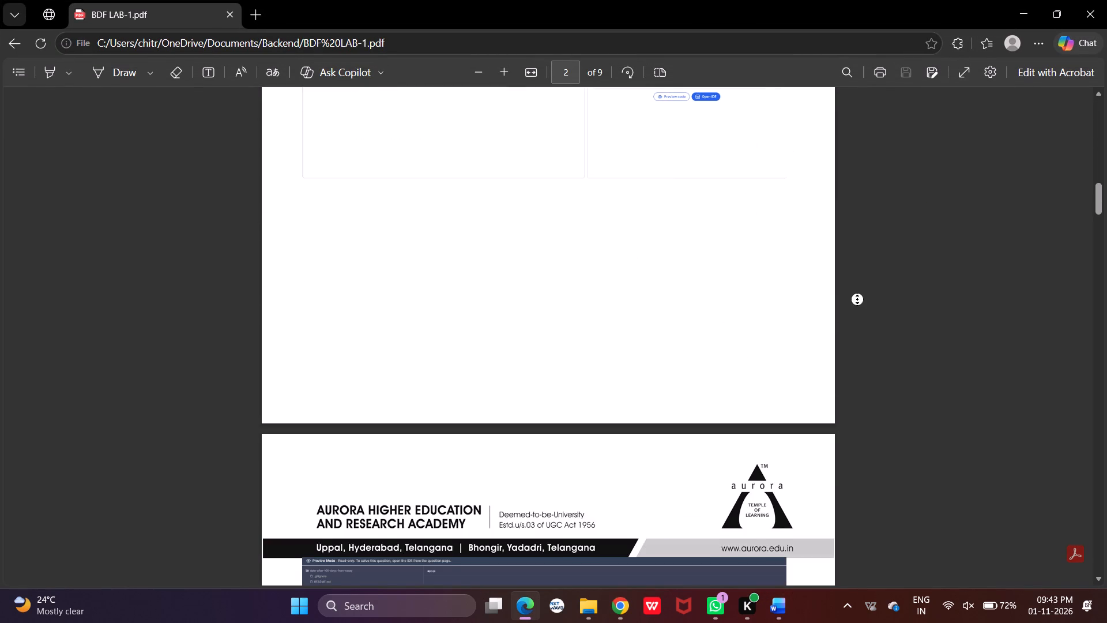
{"action": "scroll", "coordinate": [895, 287], "scroll_direction": "up", "scroll_amount": 5}
{"action": "key", "text": "Tab"}
{"action": "scroll", "coordinate": [889, 286], "scroll_direction": "up", "scroll_amount": 1}
{"action": "scroll", "coordinate": [723, 299], "scroll_direction": "up", "scroll_amount": 4}
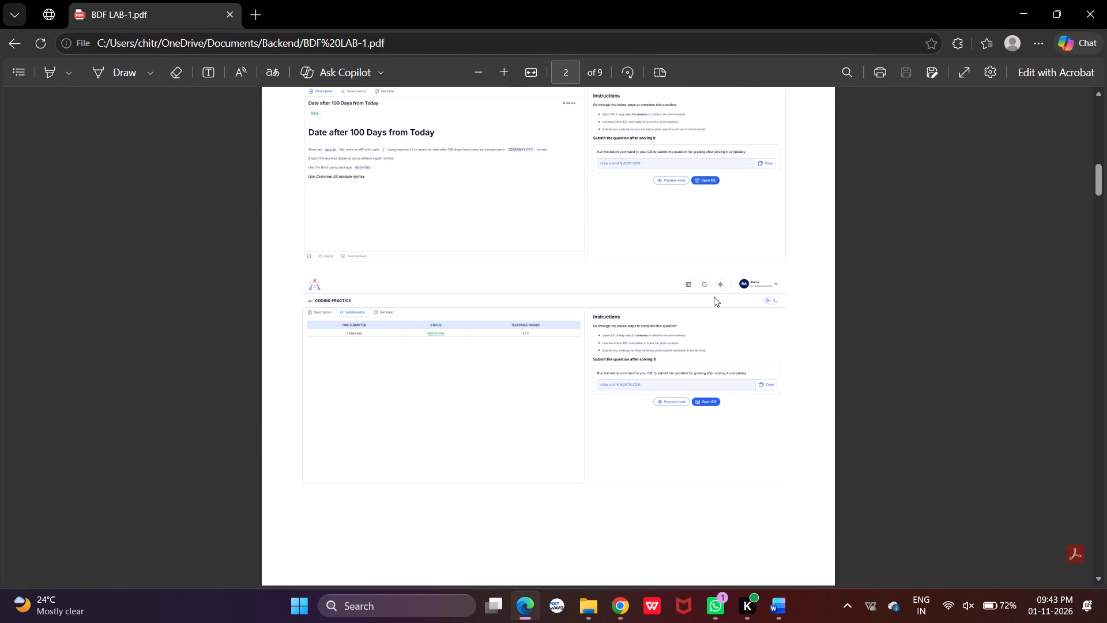
{"action": "scroll", "coordinate": [740, 307], "scroll_direction": "up", "scroll_amount": 4}
{"action": "scroll", "coordinate": [741, 336], "scroll_direction": "down", "scroll_amount": 6}
{"action": "middle_click_drag", "start_coordinate": [735, 369], "coordinate": [726, 386]}
{"action": "scroll", "coordinate": [720, 366], "scroll_direction": "down", "scroll_amount": 6}
{"action": "key", "text": "Tab"}
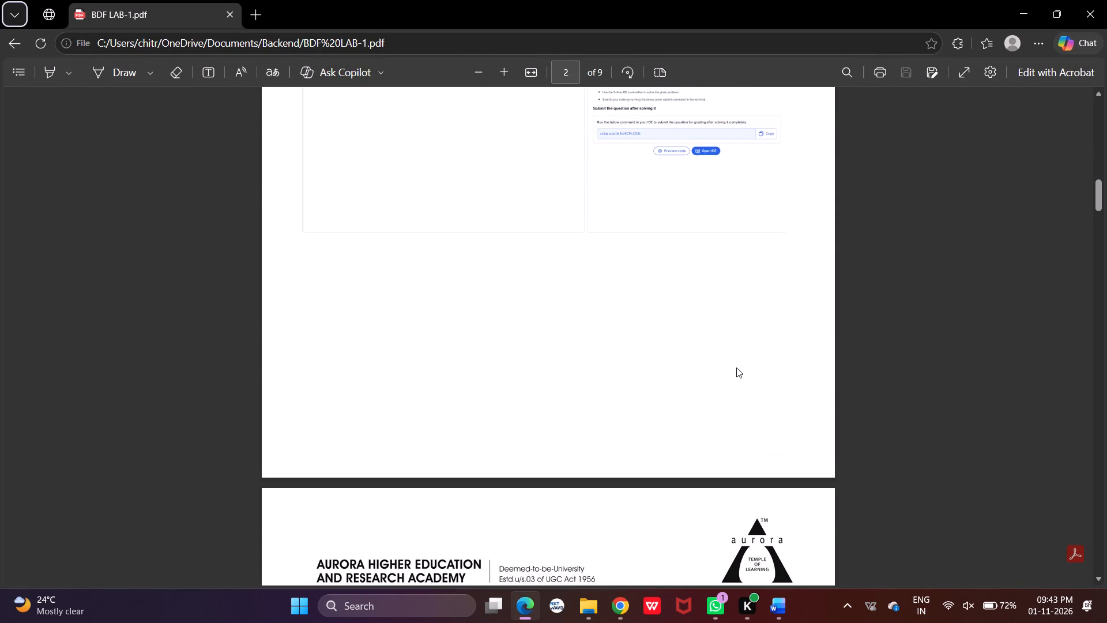
{"action": "scroll", "coordinate": [737, 363], "scroll_direction": "down", "scroll_amount": 8}
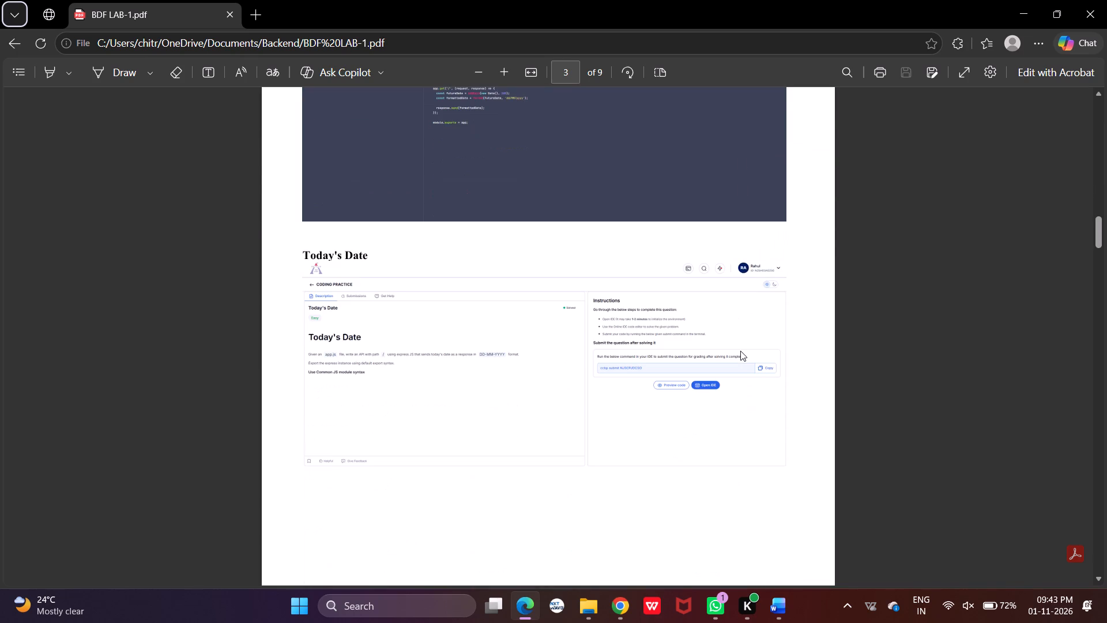
{"action": "key", "text": "s"}
{"action": "key", "text": "s"}
{"action": "scroll", "coordinate": [739, 351], "scroll_direction": "down", "scroll_amount": 9}
{"action": "key", "text": "q"}
{"action": "scroll", "coordinate": [776, 340], "scroll_direction": "down", "scroll_amount": 6}
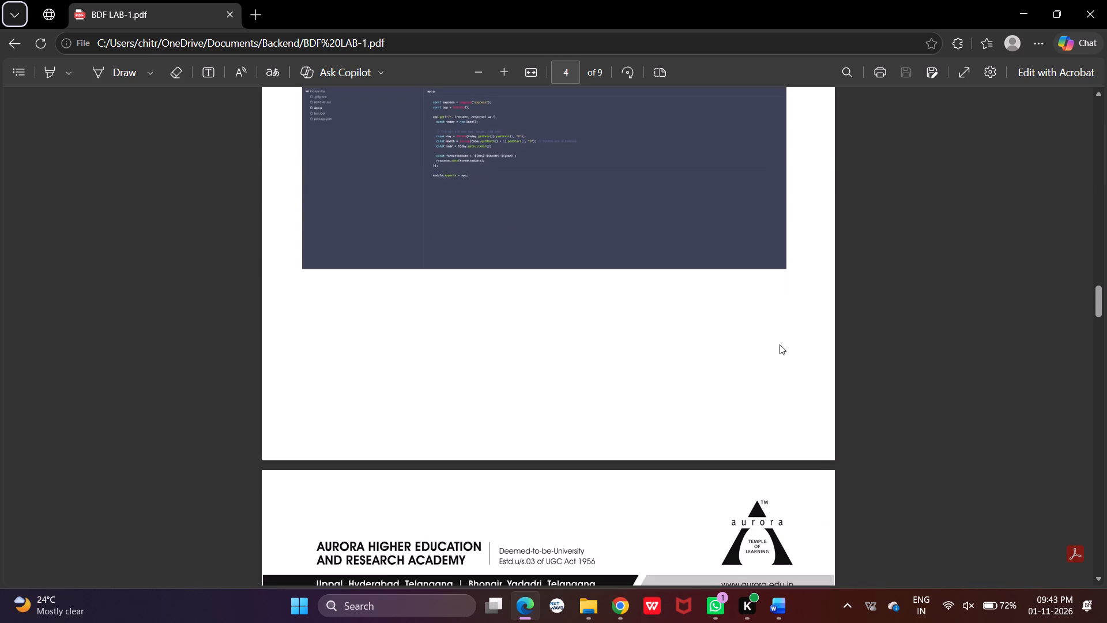
{"action": "scroll", "coordinate": [762, 337], "scroll_direction": "down", "scroll_amount": 6}
{"action": "middle_click_drag", "start_coordinate": [762, 337], "coordinate": [751, 380]}
{"action": "key", "text": "q"}
{"action": "key", "text": "q"}
{"action": "middle_click", "coordinate": [763, 384]}
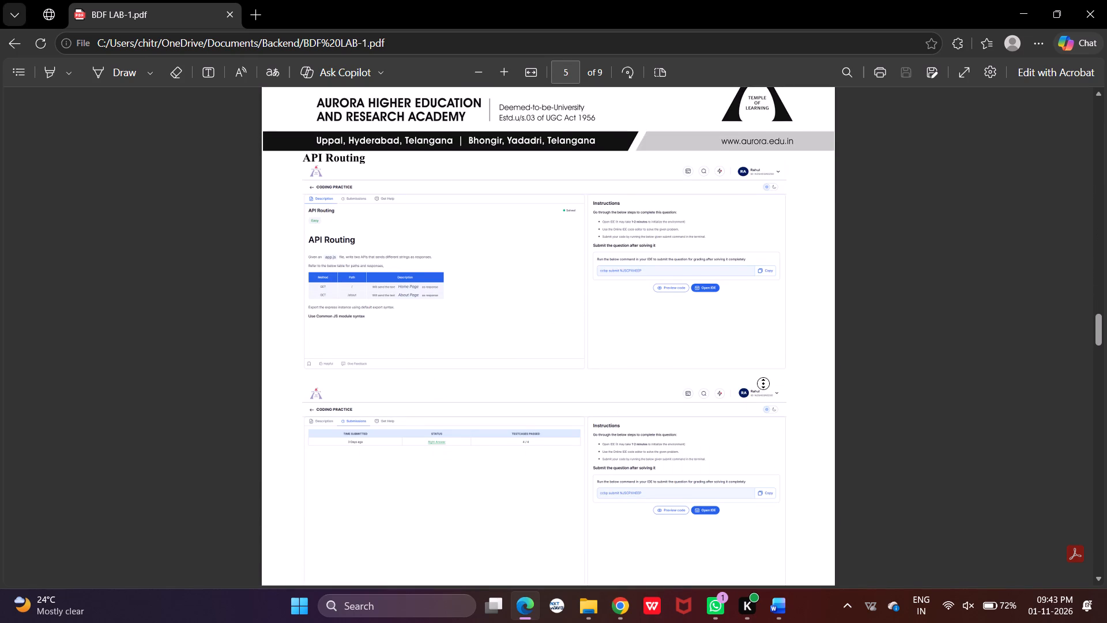
{"action": "key", "text": "q"}
{"action": "scroll", "coordinate": [765, 427], "scroll_direction": "down", "scroll_amount": 5}
{"action": "scroll", "coordinate": [764, 441], "scroll_direction": "up", "scroll_amount": 5}
{"action": "scroll", "coordinate": [764, 438], "scroll_direction": "down", "scroll_amount": 1}
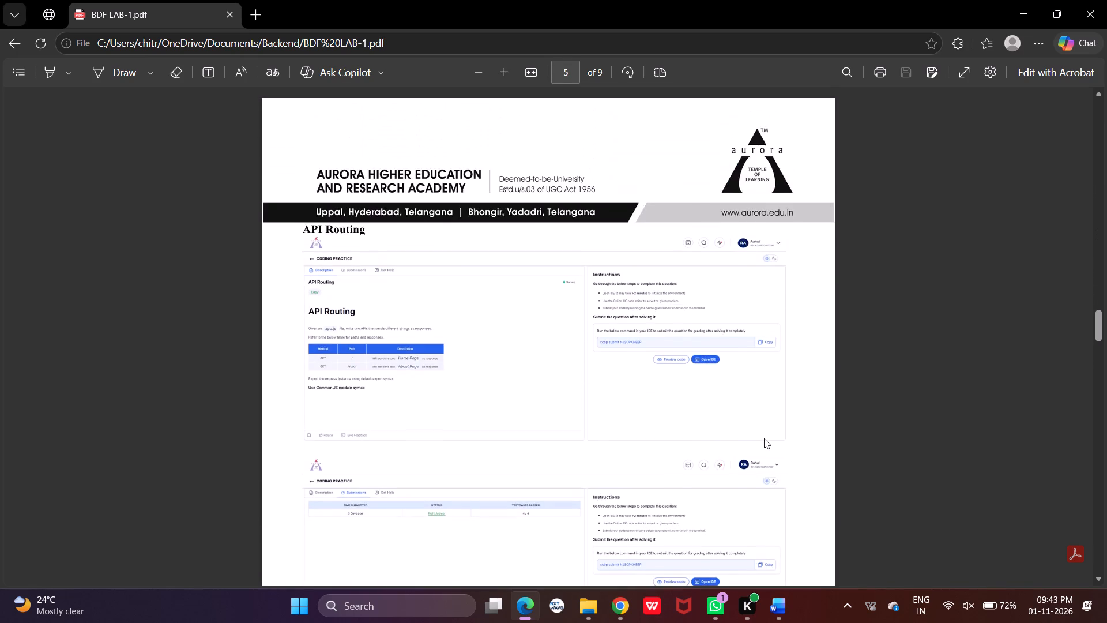
{"action": "scroll", "coordinate": [764, 438], "scroll_direction": "down", "scroll_amount": 4}
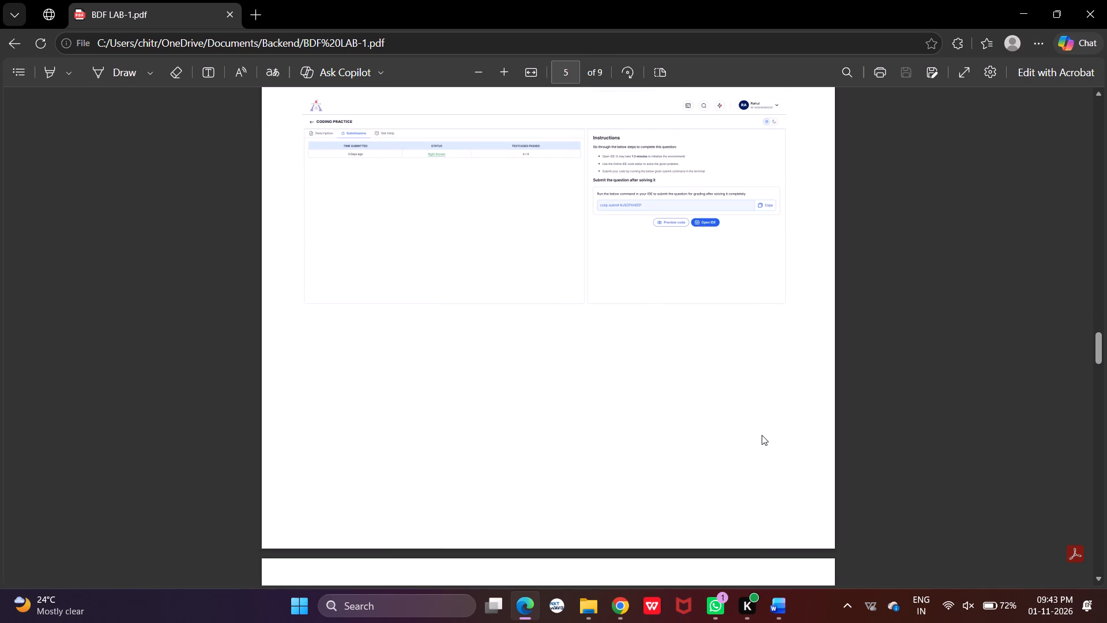
{"action": "scroll", "coordinate": [762, 435], "scroll_direction": "down", "scroll_amount": 16}
{"action": "scroll", "coordinate": [787, 406], "scroll_direction": "down", "scroll_amount": 8}
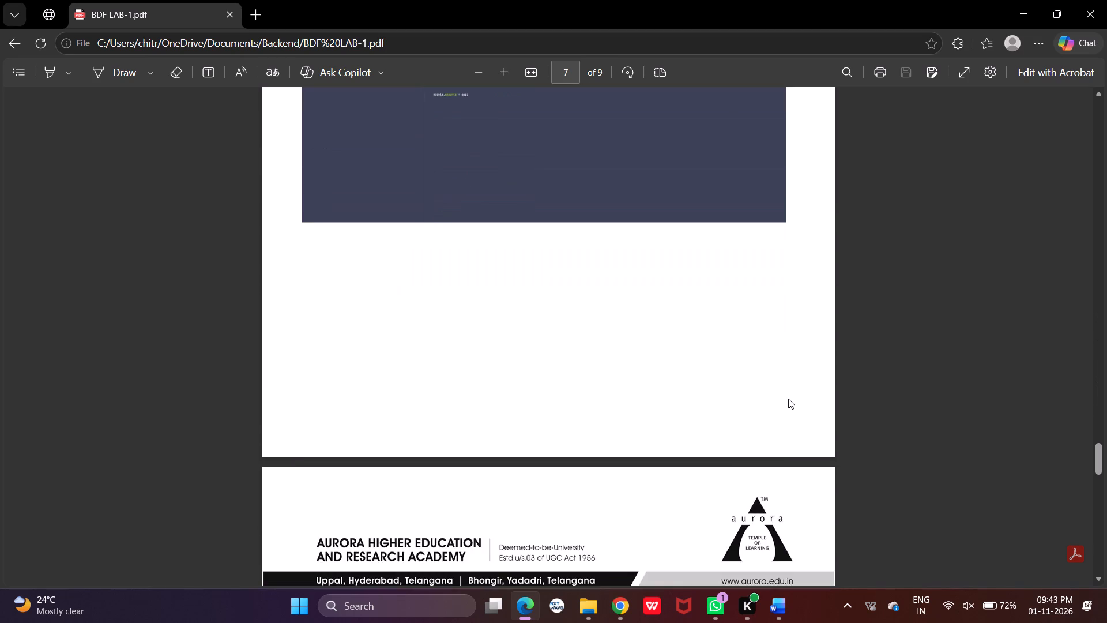
{"action": "scroll", "coordinate": [788, 399], "scroll_direction": "down", "scroll_amount": 14}
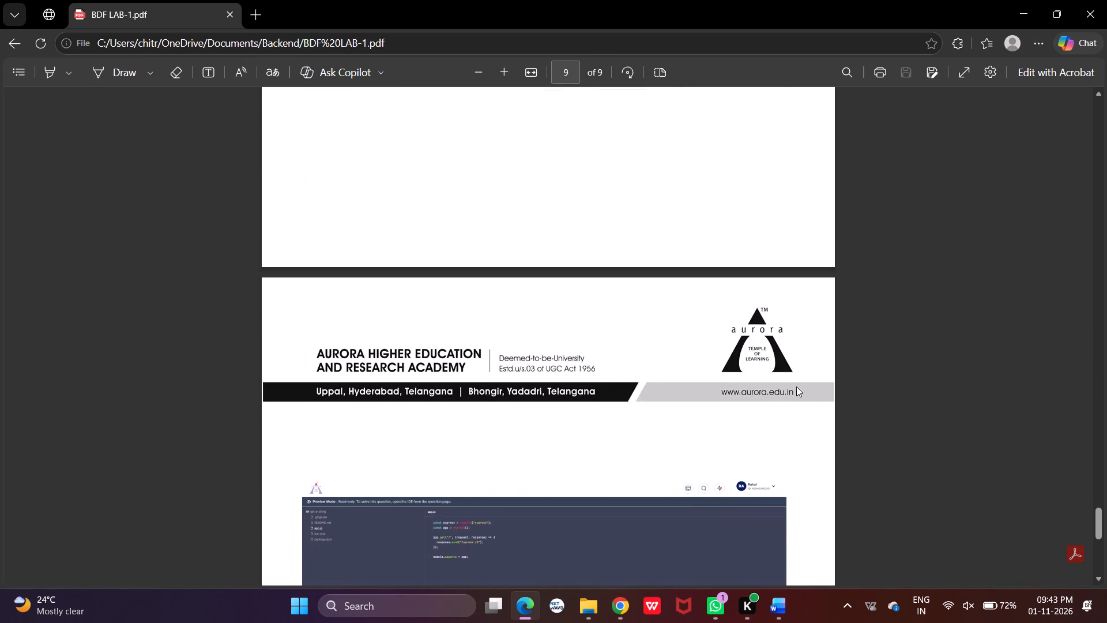
{"action": "scroll", "coordinate": [796, 386], "scroll_direction": "down", "scroll_amount": 14}
{"action": "scroll", "coordinate": [619, 369], "scroll_direction": "up", "scroll_amount": 2}
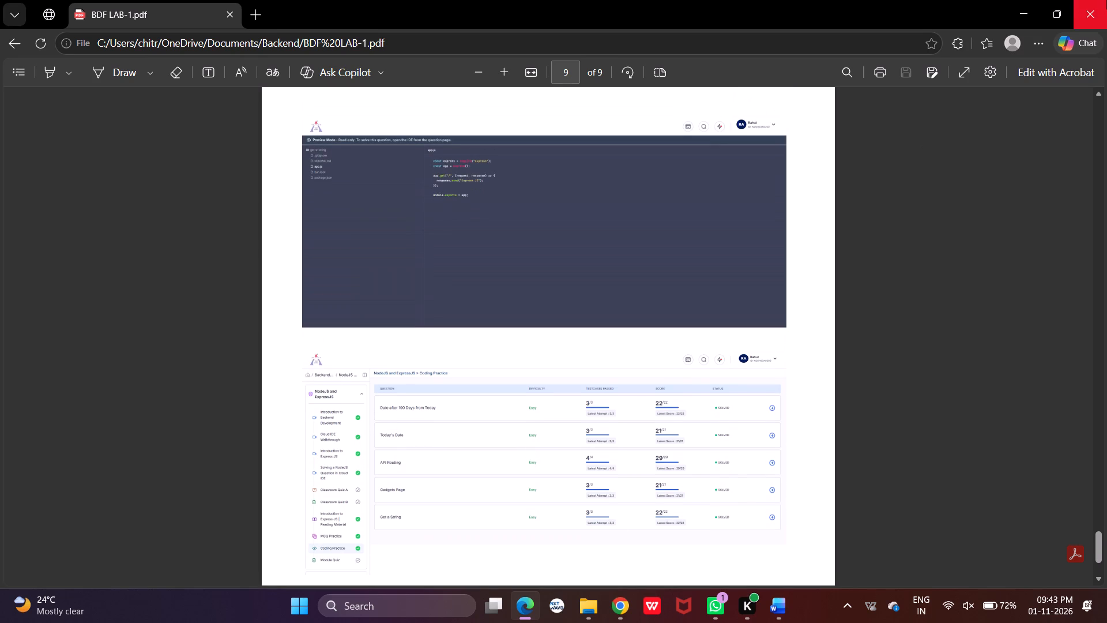
{"action": "left_click", "coordinate": [1106, 0]}
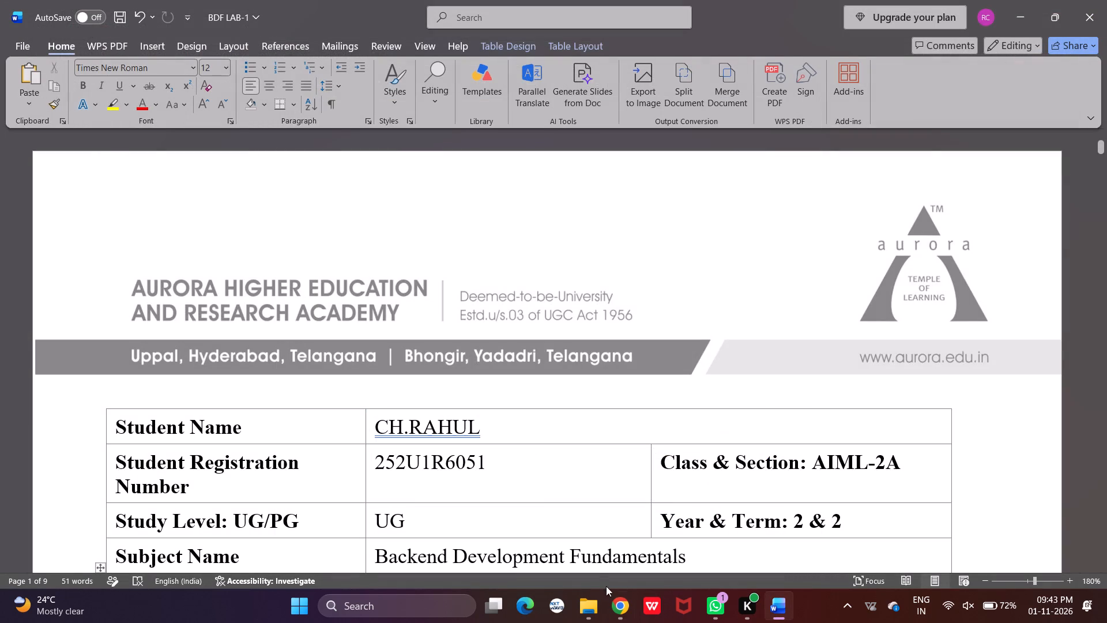
Switch to Chrome and open the Backend Development Fundamentals assessment list in place of the Foundations of Data Science one.
{"action": "left_click", "coordinate": [608, 610]}
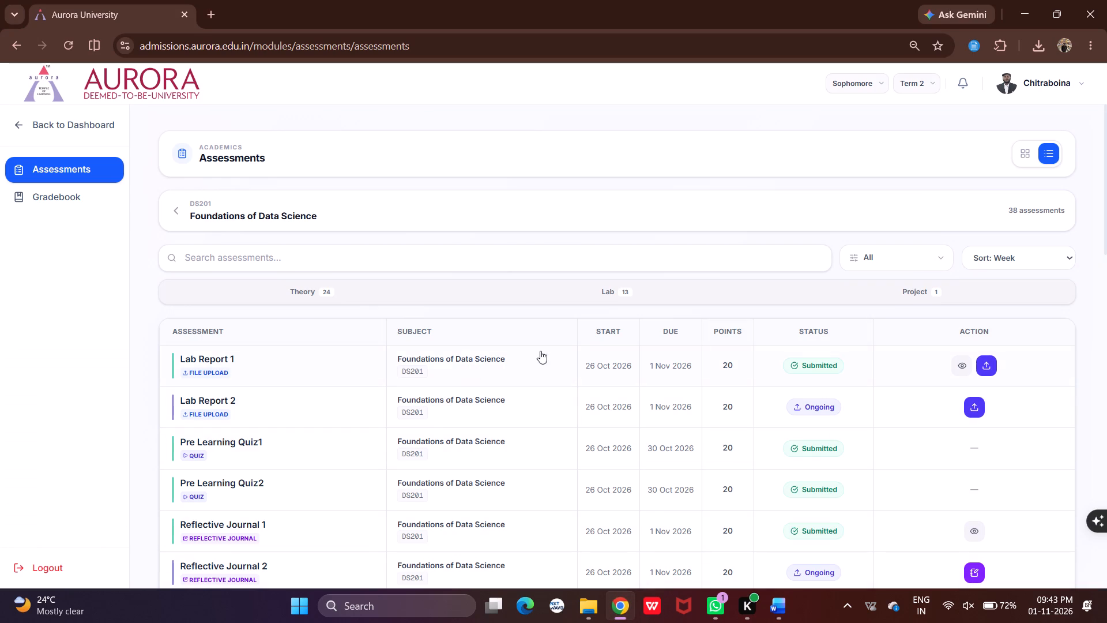
{"action": "left_click", "coordinate": [178, 210]}
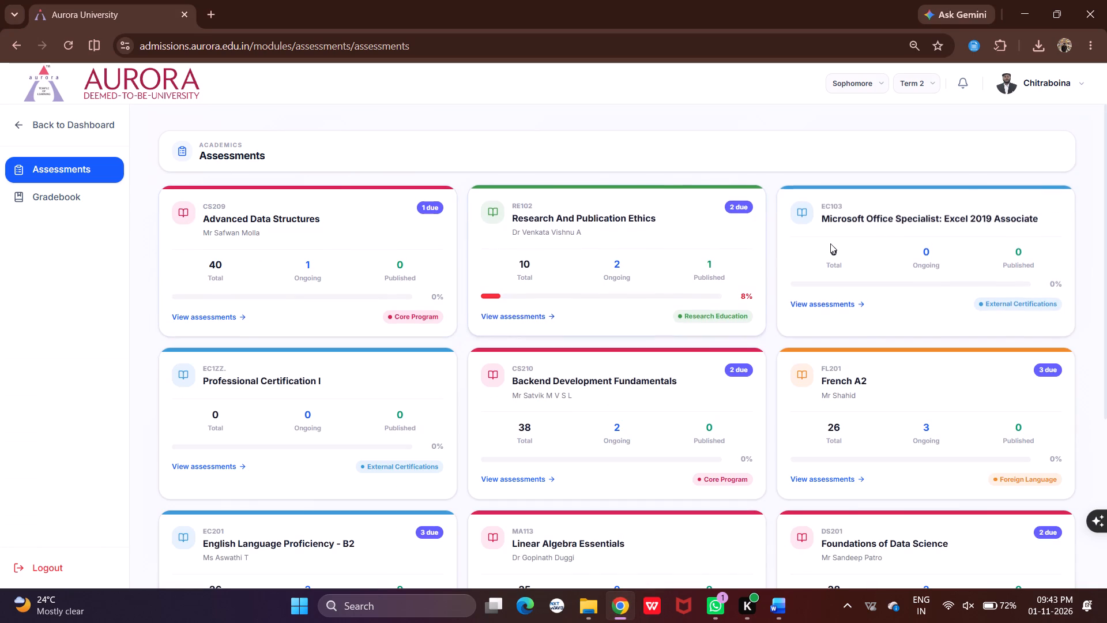
{"action": "scroll", "coordinate": [522, 301], "scroll_direction": "down", "scroll_amount": 4}
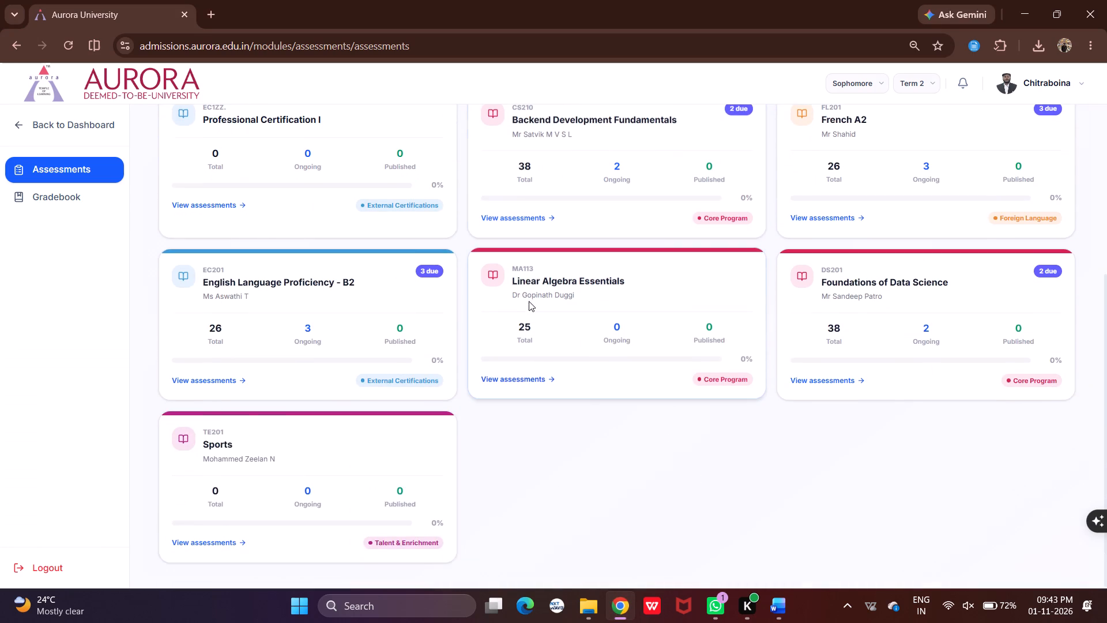
{"action": "scroll", "coordinate": [525, 298], "scroll_direction": "up", "scroll_amount": 2}
{"action": "left_click", "coordinate": [576, 286]}
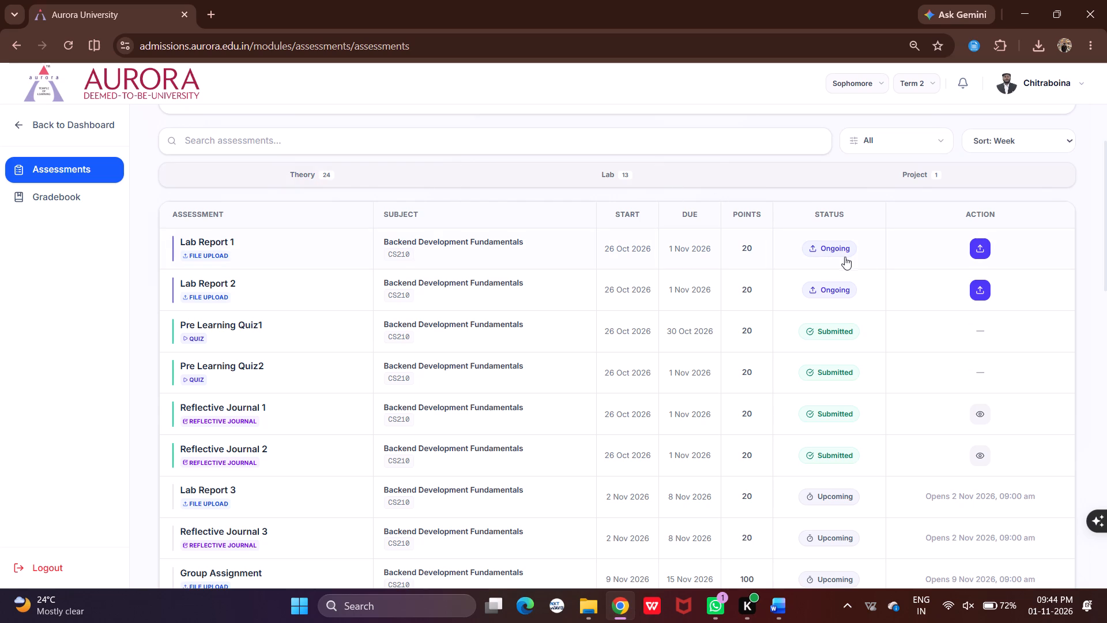
Submit the PDF BDF LAB-1 from the Backend folder under Documents as the upload for Lab Report 1.
{"action": "left_click", "coordinate": [983, 253]}
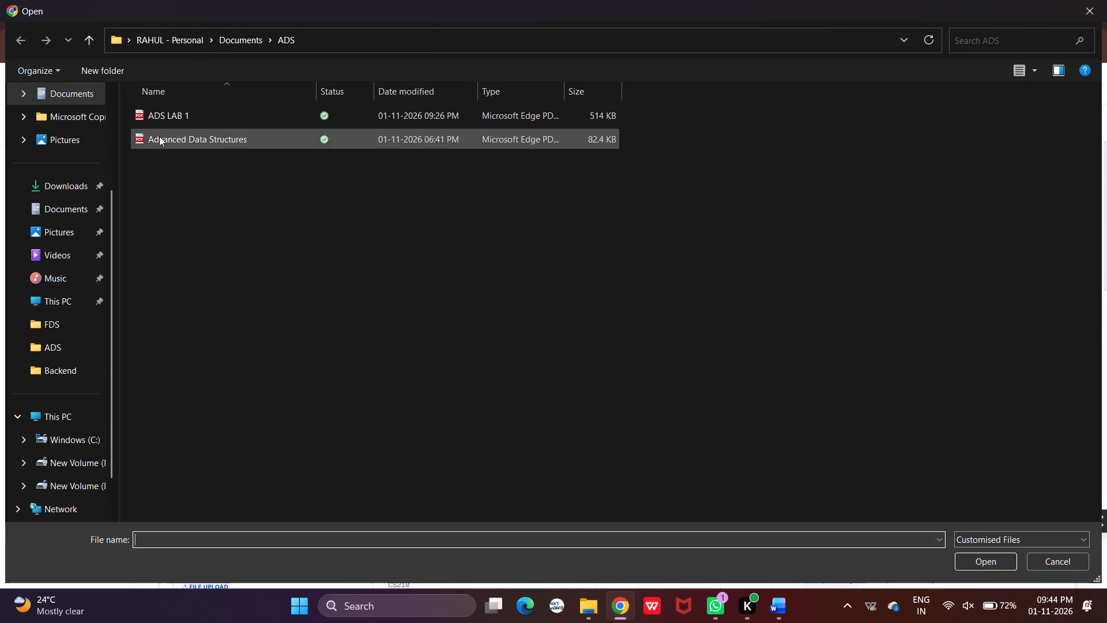
{"action": "left_click", "coordinate": [224, 40]}
{"action": "double_click", "coordinate": [218, 141]}
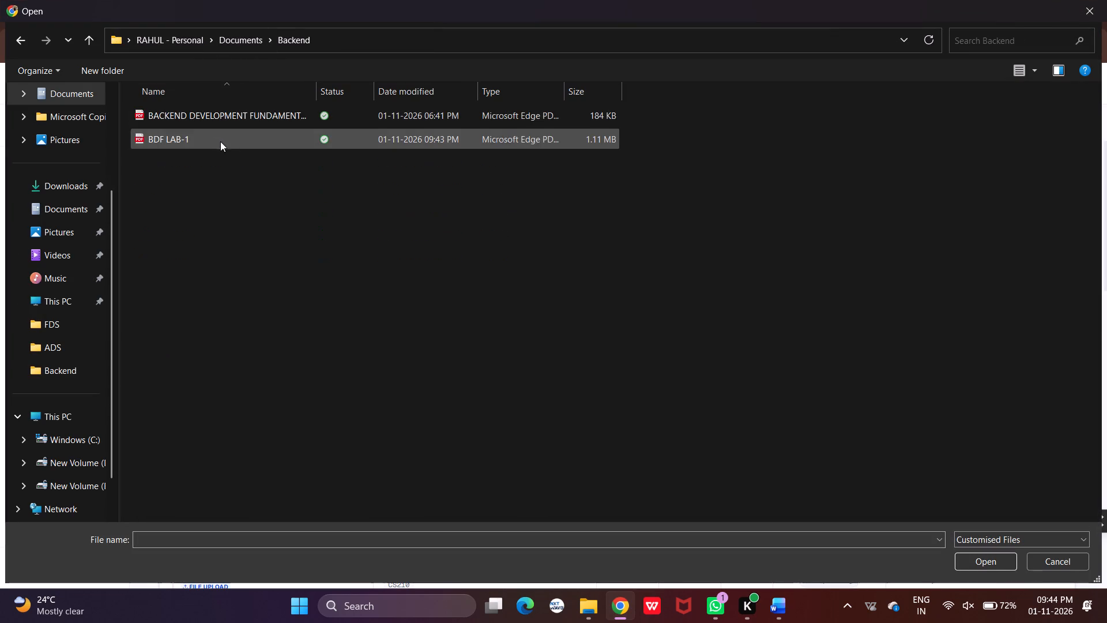
{"action": "double_click", "coordinate": [304, 137]}
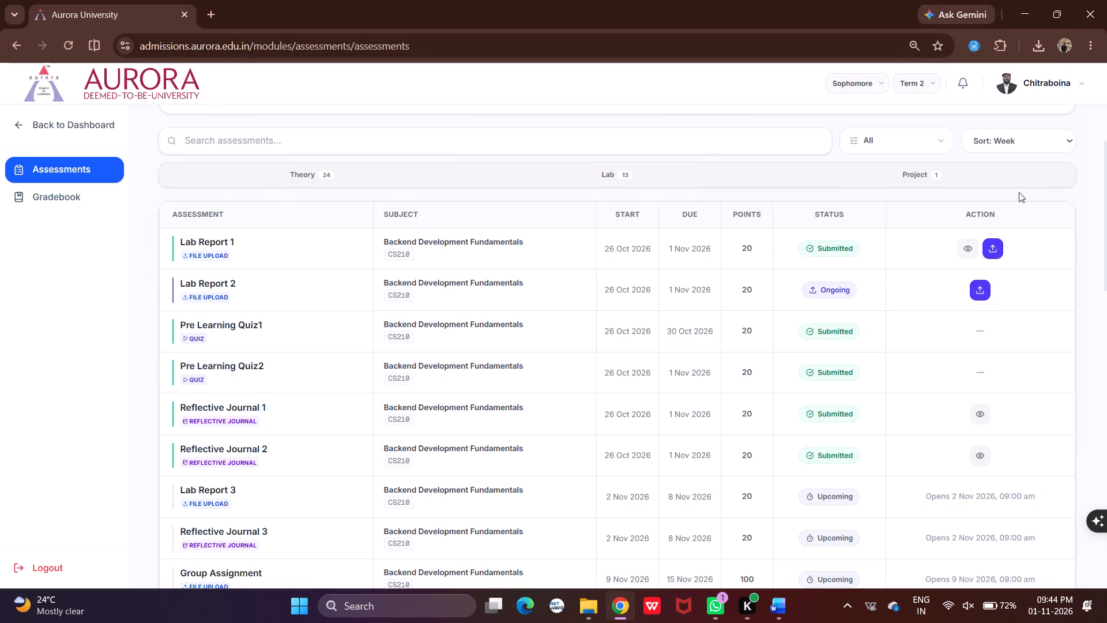
Return to the assessments overview of all subjects and look through the subject cards.
{"action": "scroll", "coordinate": [245, 172], "scroll_direction": "up", "scroll_amount": 3}
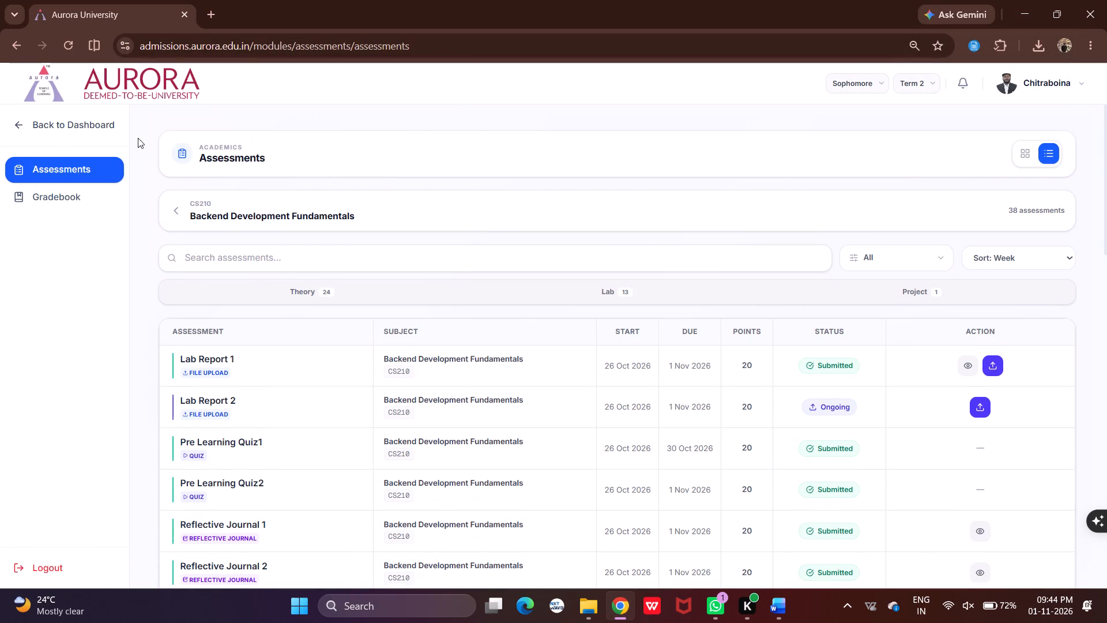
{"action": "left_click", "coordinate": [174, 213]}
{"action": "scroll", "coordinate": [913, 220], "scroll_direction": "down", "scroll_amount": 3}
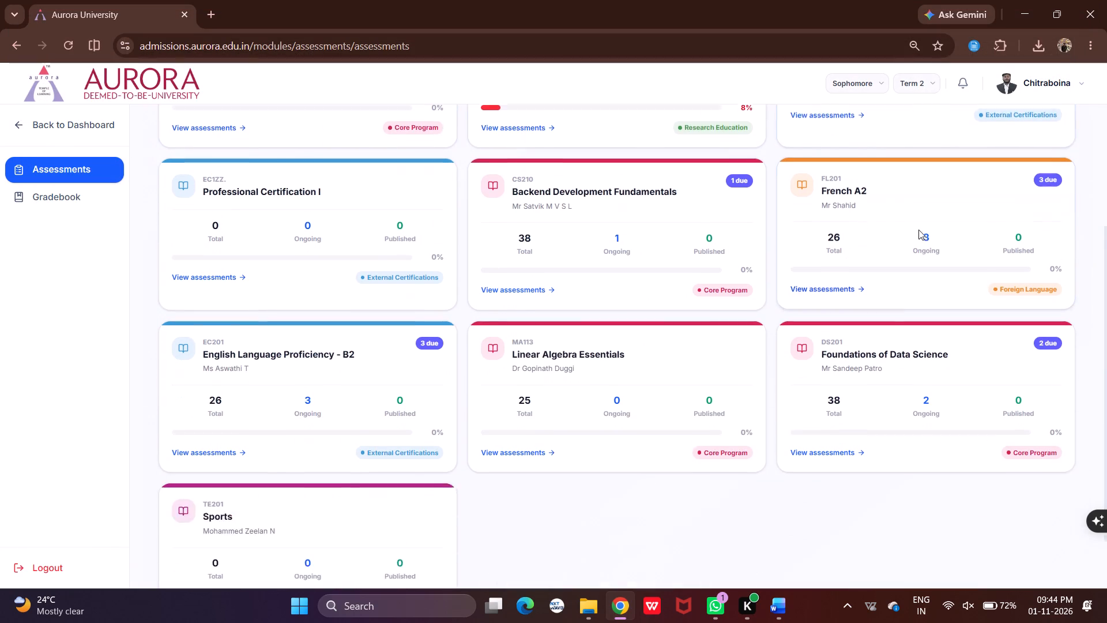
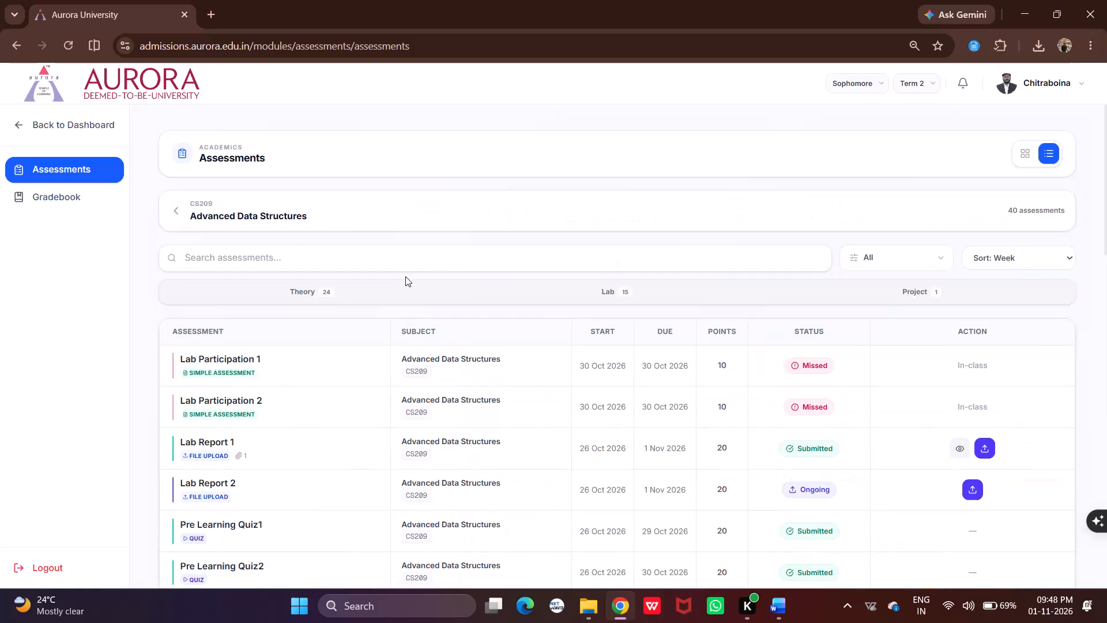
Check the assessment statuses for Advanced Data Structures and Backend Development Fundamentals, returning to the subject overview after each.
{"action": "scroll", "coordinate": [504, 329], "scroll_direction": "down", "scroll_amount": 1}
{"action": "scroll", "coordinate": [834, 420], "scroll_direction": "down", "scroll_amount": 1}
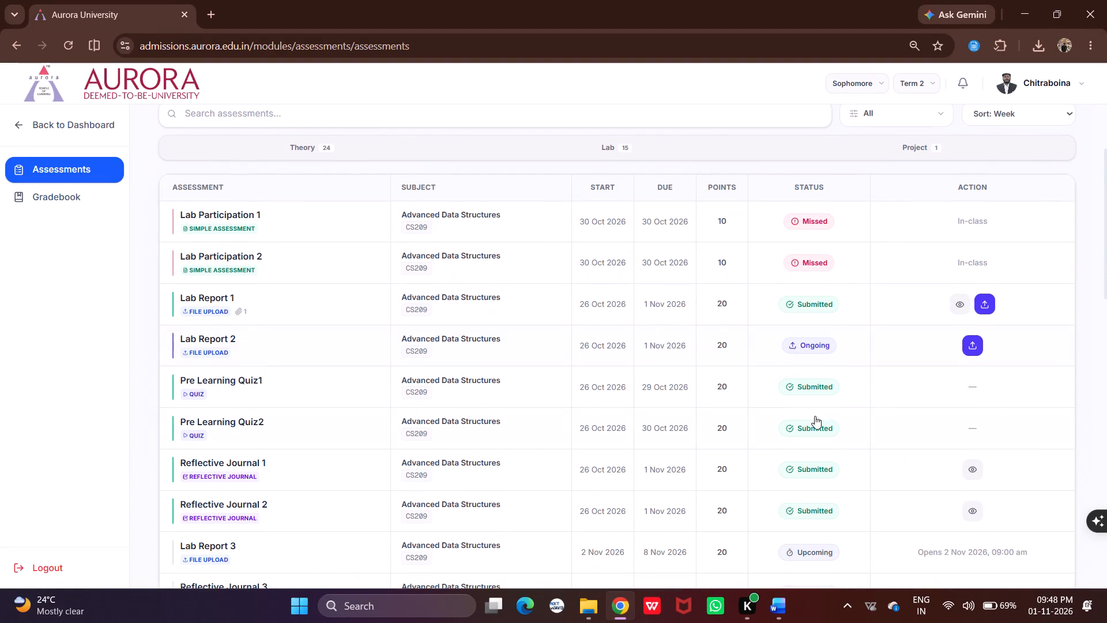
{"action": "scroll", "coordinate": [246, 184], "scroll_direction": "up", "scroll_amount": 1}
{"action": "left_click", "coordinate": [187, 138]}
{"action": "left_click", "coordinate": [178, 135]}
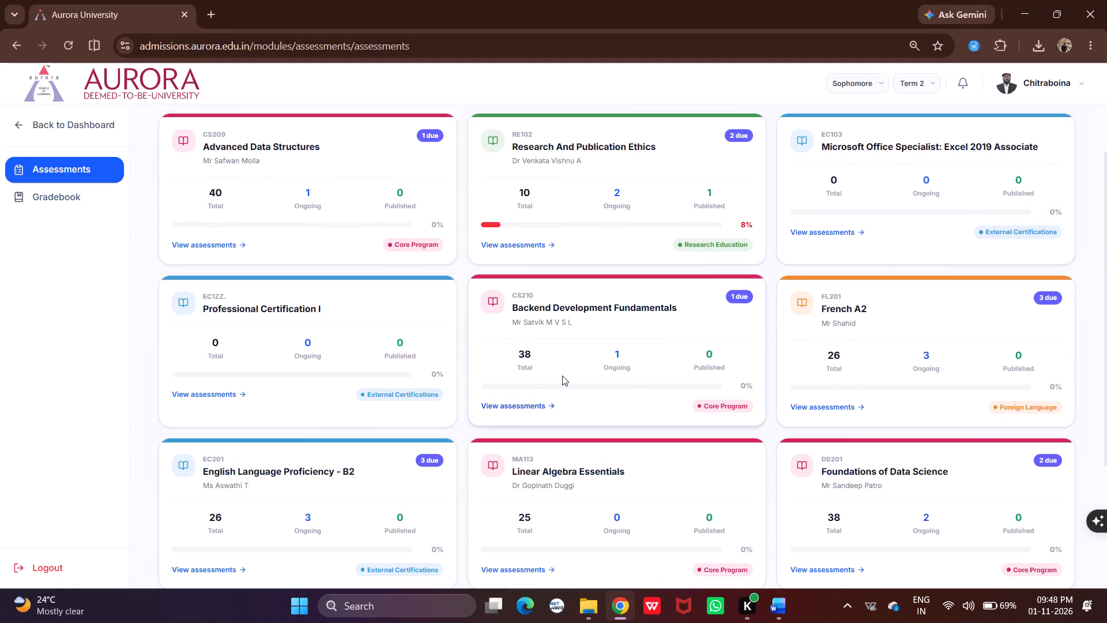
{"action": "left_click", "coordinate": [562, 376]}
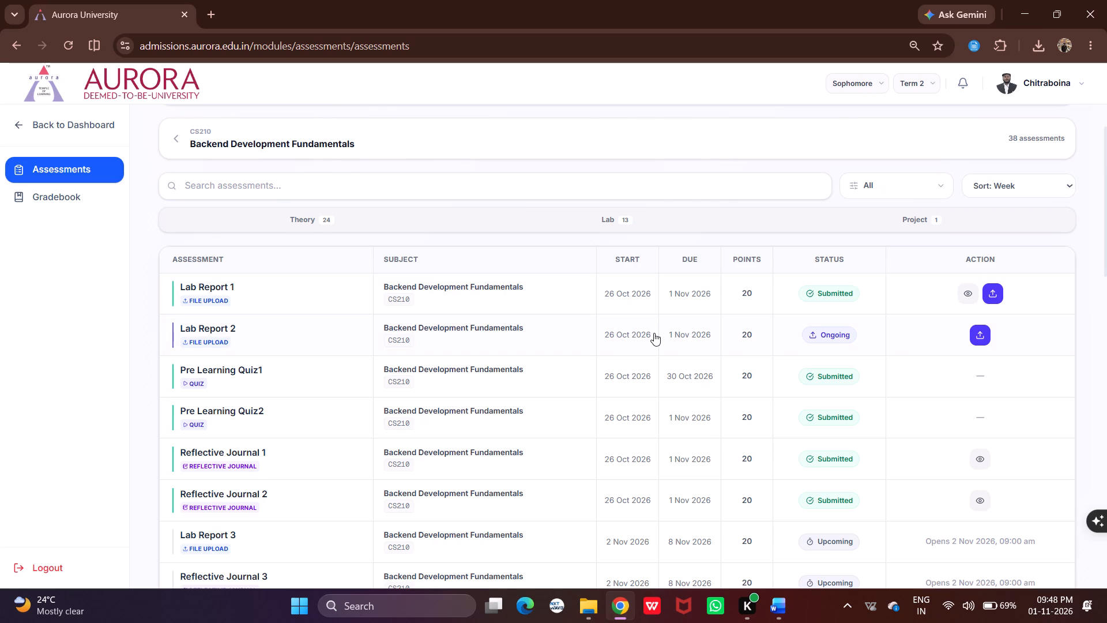
{"action": "scroll", "coordinate": [654, 333], "scroll_direction": "down", "scroll_amount": 2}
{"action": "scroll", "coordinate": [459, 279], "scroll_direction": "up", "scroll_amount": 1}
{"action": "scroll", "coordinate": [322, 206], "scroll_direction": "up", "scroll_amount": 3}
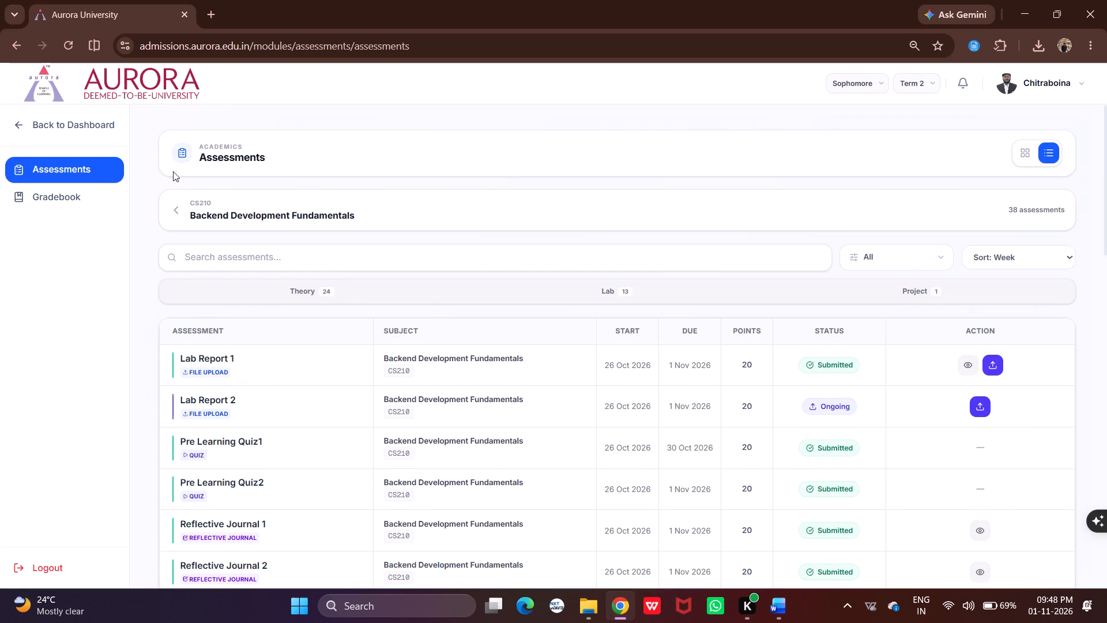
{"action": "left_click", "coordinate": [170, 212]}
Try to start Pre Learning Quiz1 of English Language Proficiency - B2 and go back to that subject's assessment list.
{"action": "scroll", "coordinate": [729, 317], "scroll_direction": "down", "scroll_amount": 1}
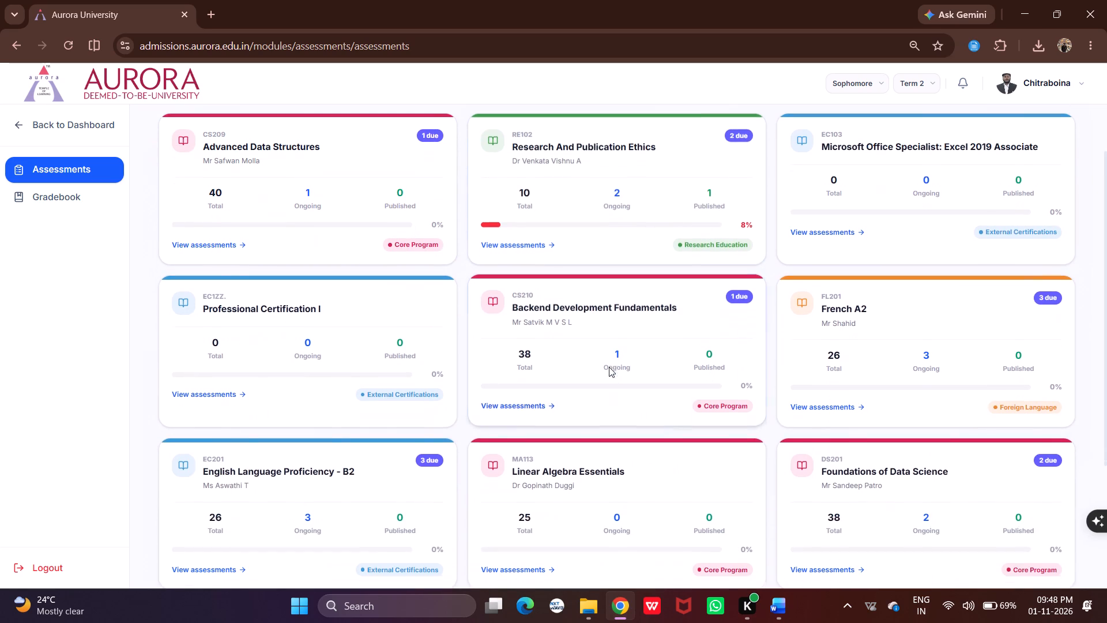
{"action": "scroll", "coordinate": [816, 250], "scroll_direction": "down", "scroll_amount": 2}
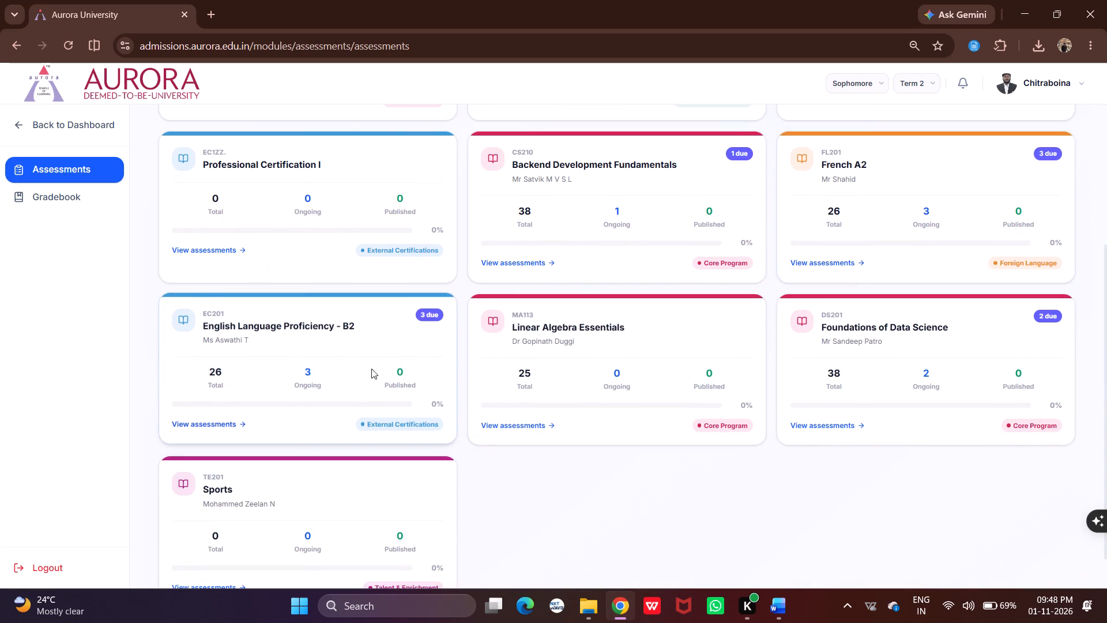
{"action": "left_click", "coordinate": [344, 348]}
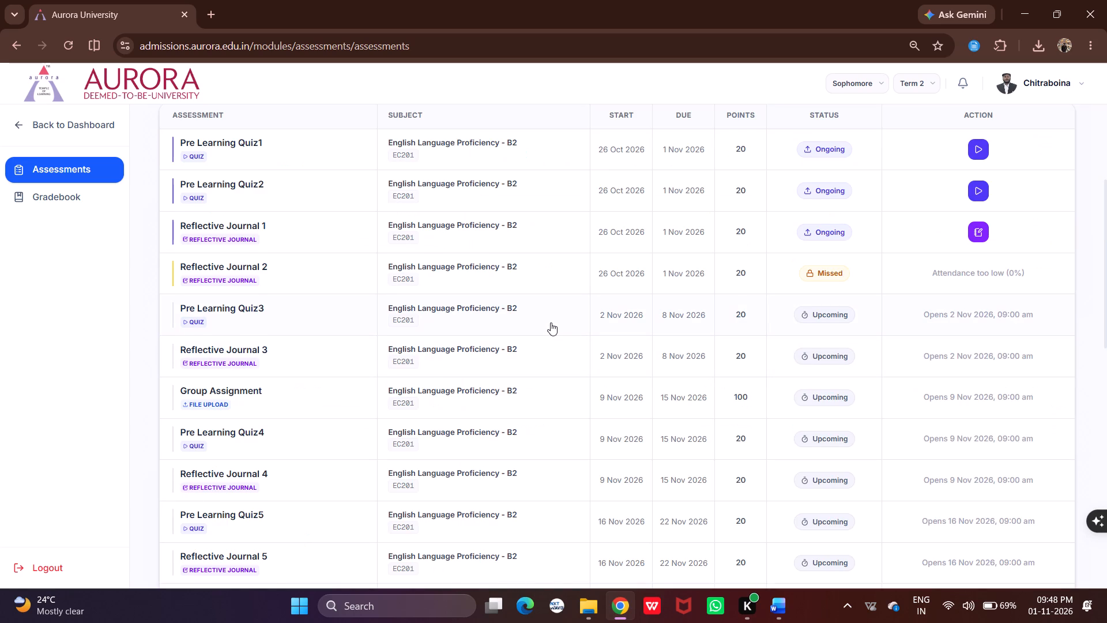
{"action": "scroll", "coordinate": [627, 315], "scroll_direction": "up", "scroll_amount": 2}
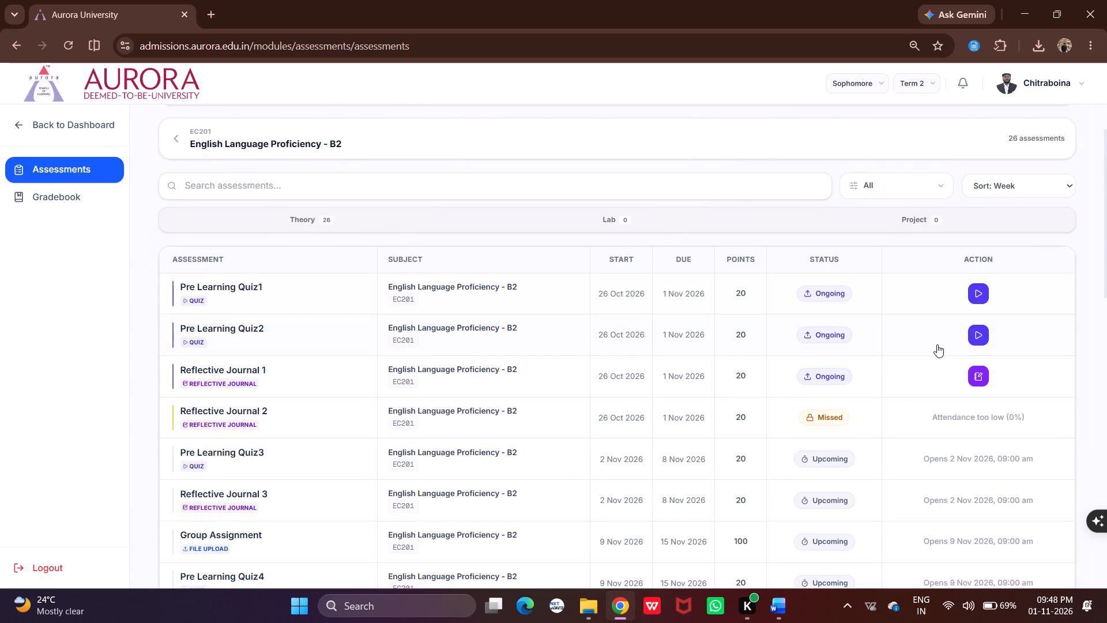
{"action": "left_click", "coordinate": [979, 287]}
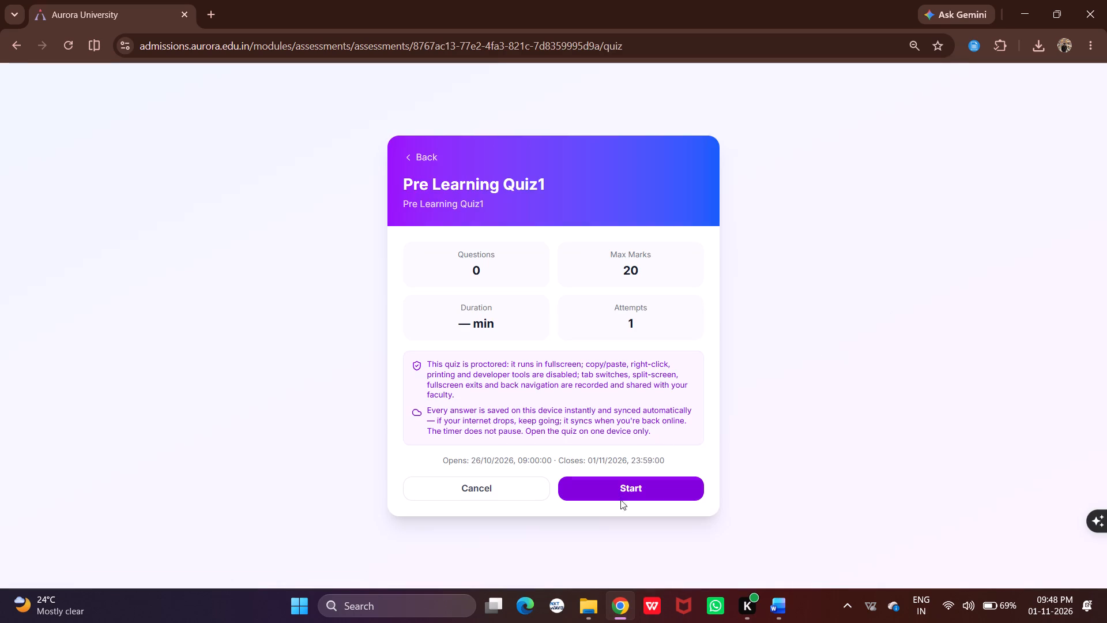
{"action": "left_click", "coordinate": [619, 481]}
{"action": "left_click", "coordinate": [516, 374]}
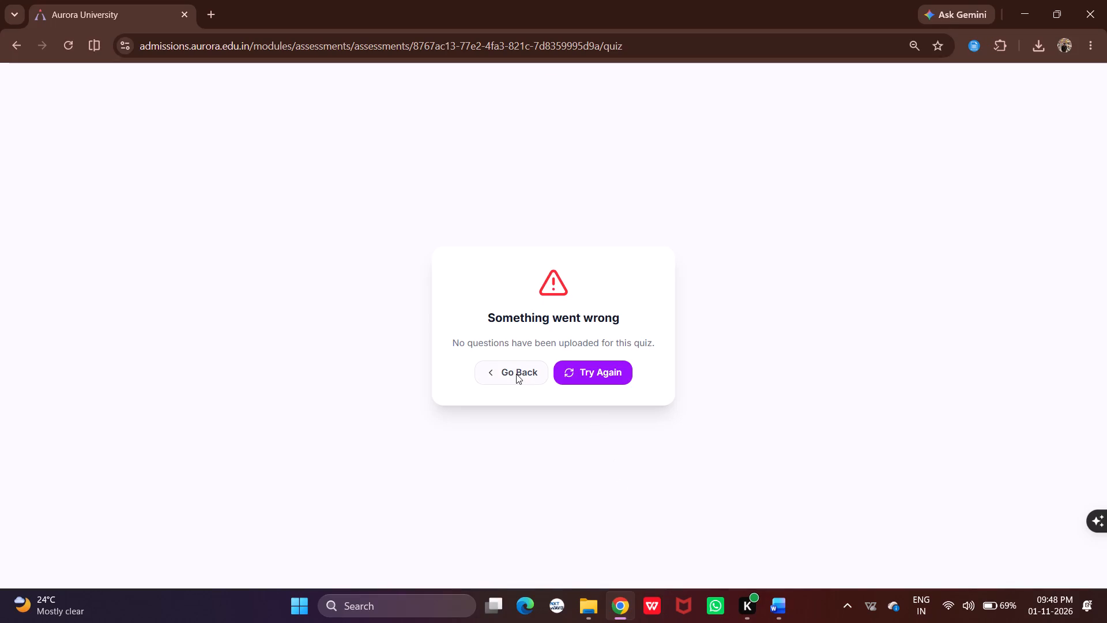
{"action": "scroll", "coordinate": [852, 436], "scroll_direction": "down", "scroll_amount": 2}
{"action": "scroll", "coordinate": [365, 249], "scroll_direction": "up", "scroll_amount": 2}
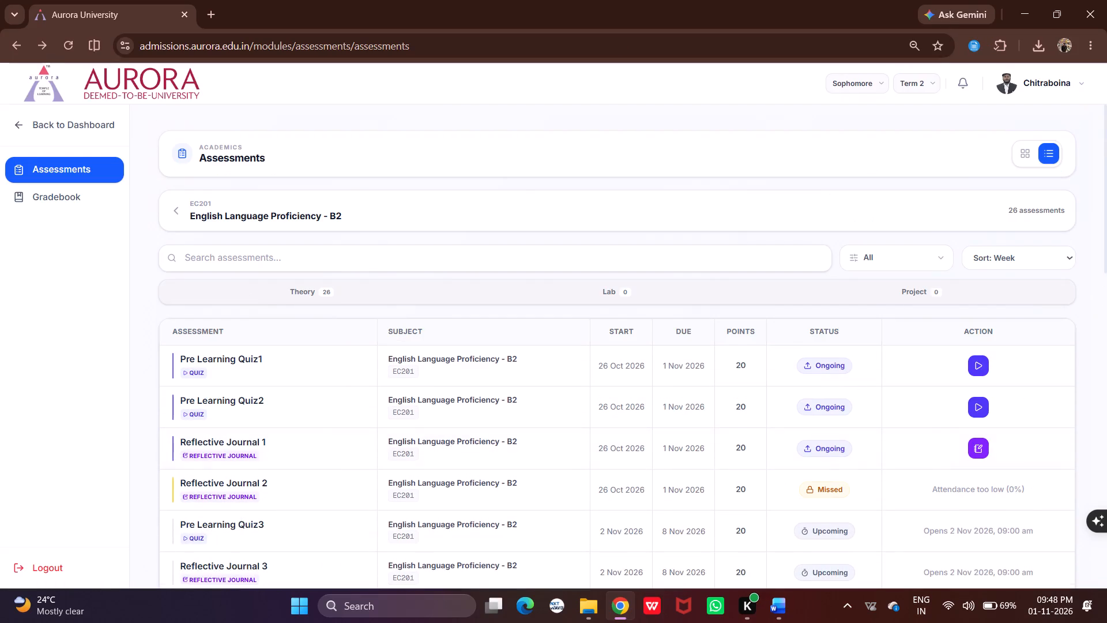
Check the assessment statuses for Backend Development Fundamentals and Foundations of Data Science, ending on the subject overview.
{"action": "left_click", "coordinate": [174, 206]}
{"action": "scroll", "coordinate": [686, 381], "scroll_direction": "down", "scroll_amount": 1}
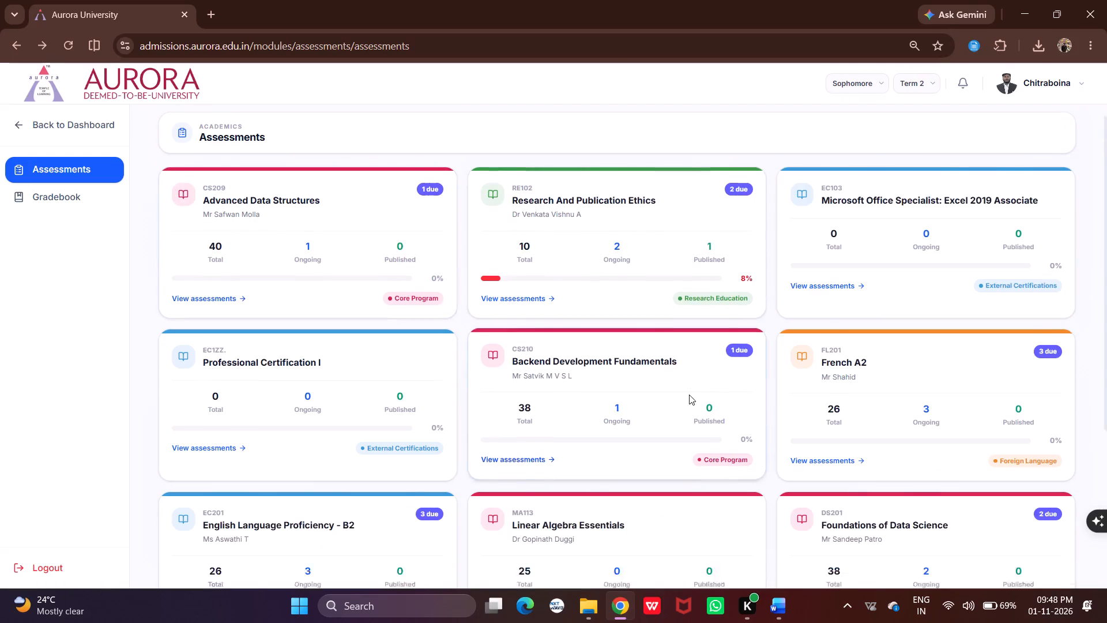
{"action": "scroll", "coordinate": [684, 433], "scroll_direction": "down", "scroll_amount": 1}
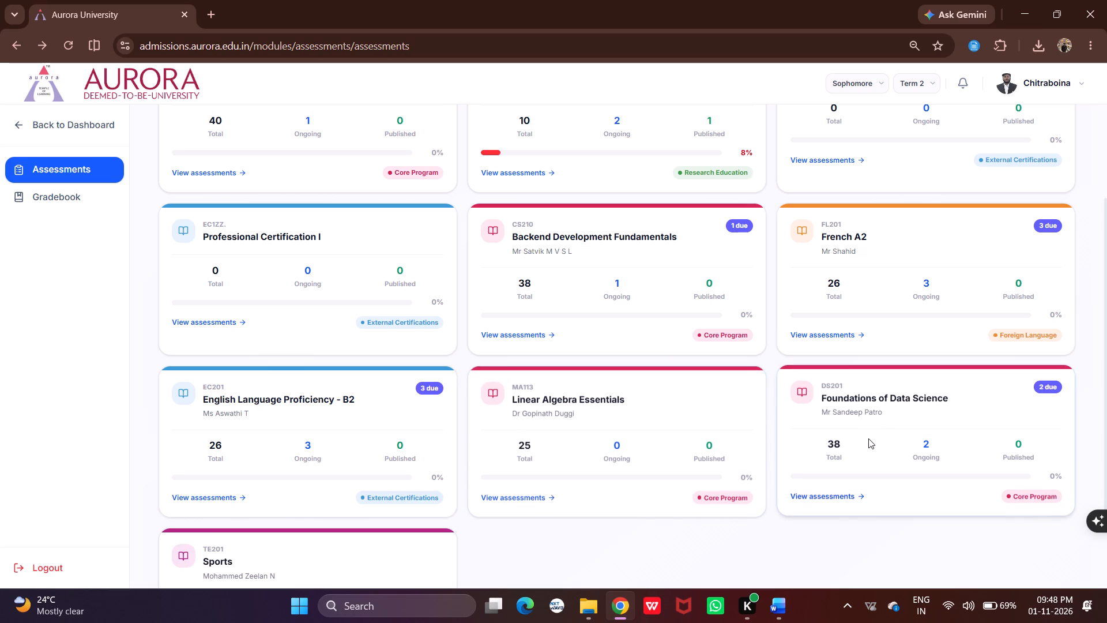
{"action": "scroll", "coordinate": [846, 436], "scroll_direction": "up", "scroll_amount": 2}
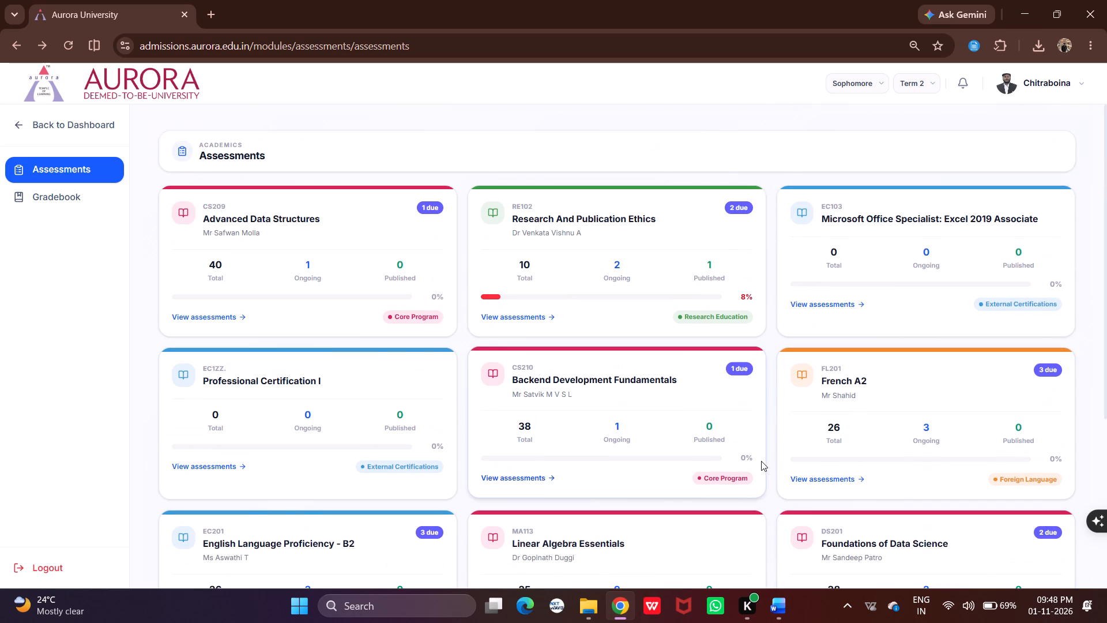
{"action": "left_click", "coordinate": [670, 435]}
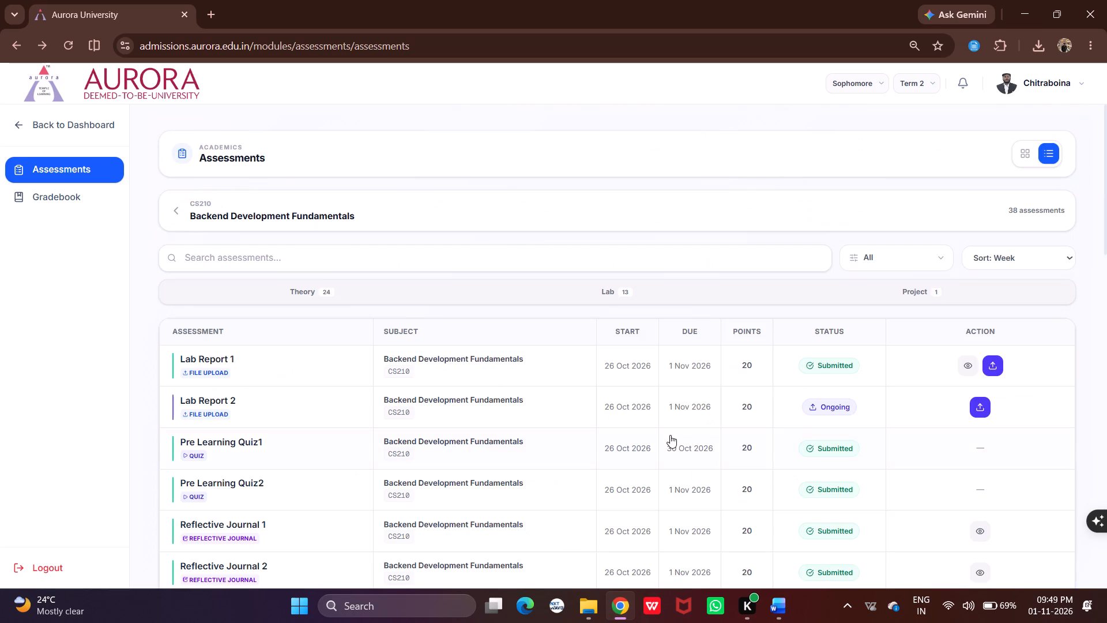
{"action": "scroll", "coordinate": [760, 402], "scroll_direction": "down", "scroll_amount": 1}
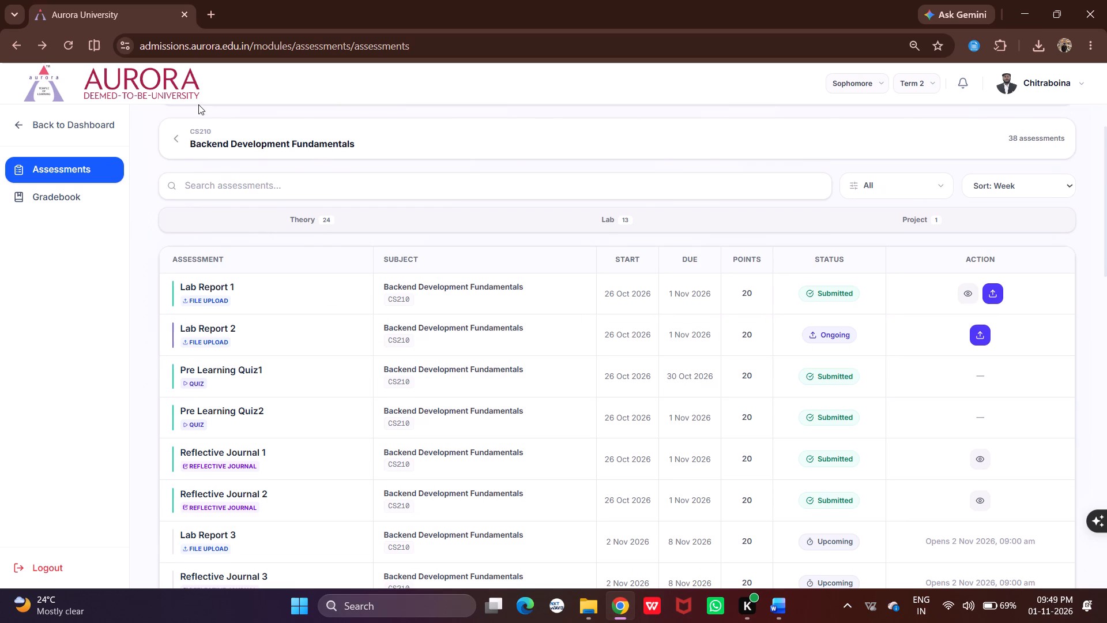
{"action": "left_click", "coordinate": [171, 141]}
{"action": "scroll", "coordinate": [785, 392], "scroll_direction": "down", "scroll_amount": 2}
{"action": "left_click", "coordinate": [845, 362]}
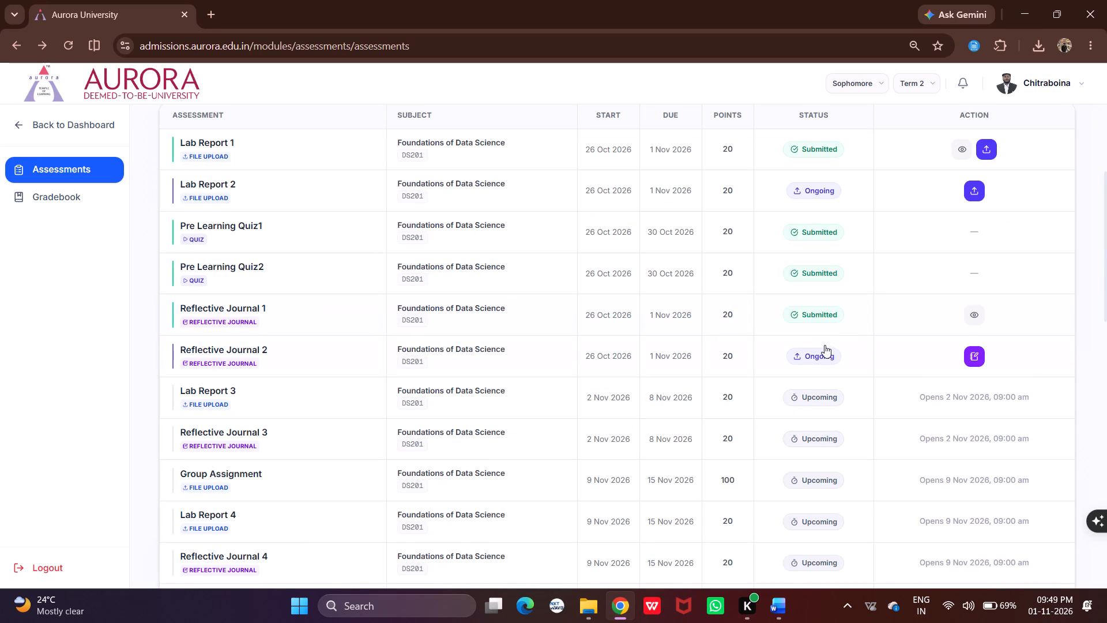
{"action": "scroll", "coordinate": [774, 336], "scroll_direction": "up", "scroll_amount": 2}
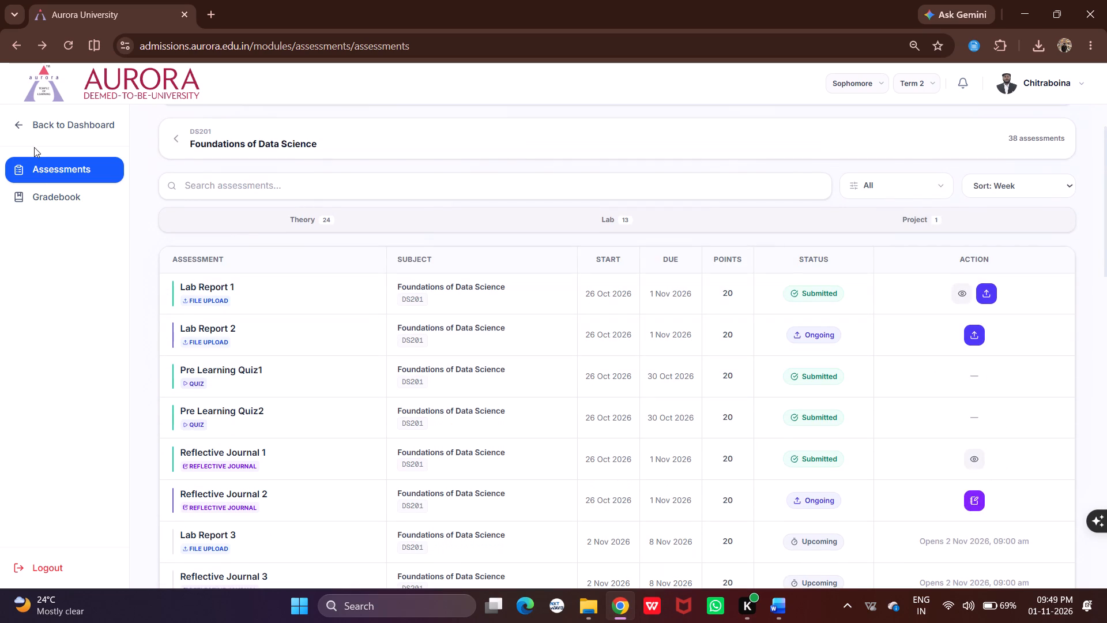
{"action": "left_click", "coordinate": [184, 141]}
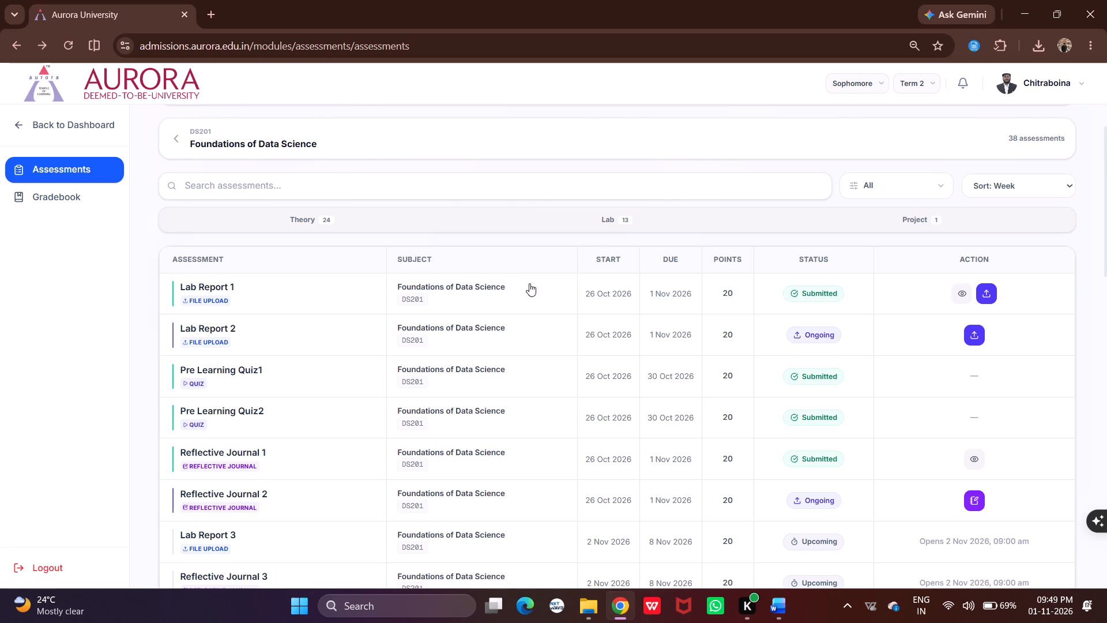
{"action": "left_click", "coordinate": [176, 142]}
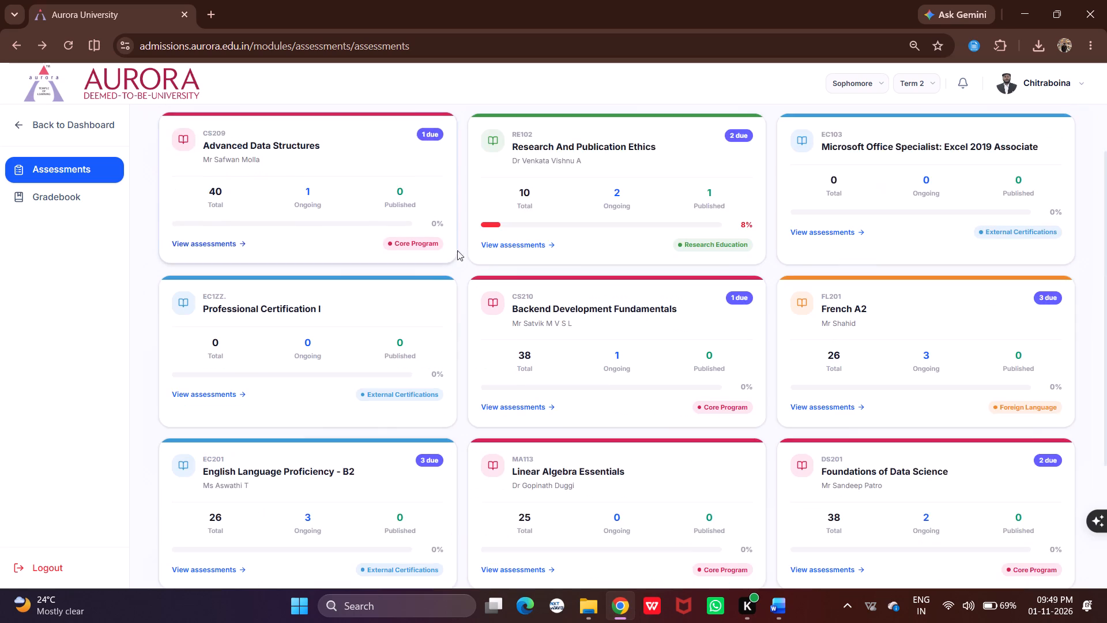
Check the assessment statuses for Linear Algebra Essentials and return to the subject overview.
{"action": "scroll", "coordinate": [543, 303], "scroll_direction": "down", "scroll_amount": 3}
{"action": "left_click", "coordinate": [596, 297]}
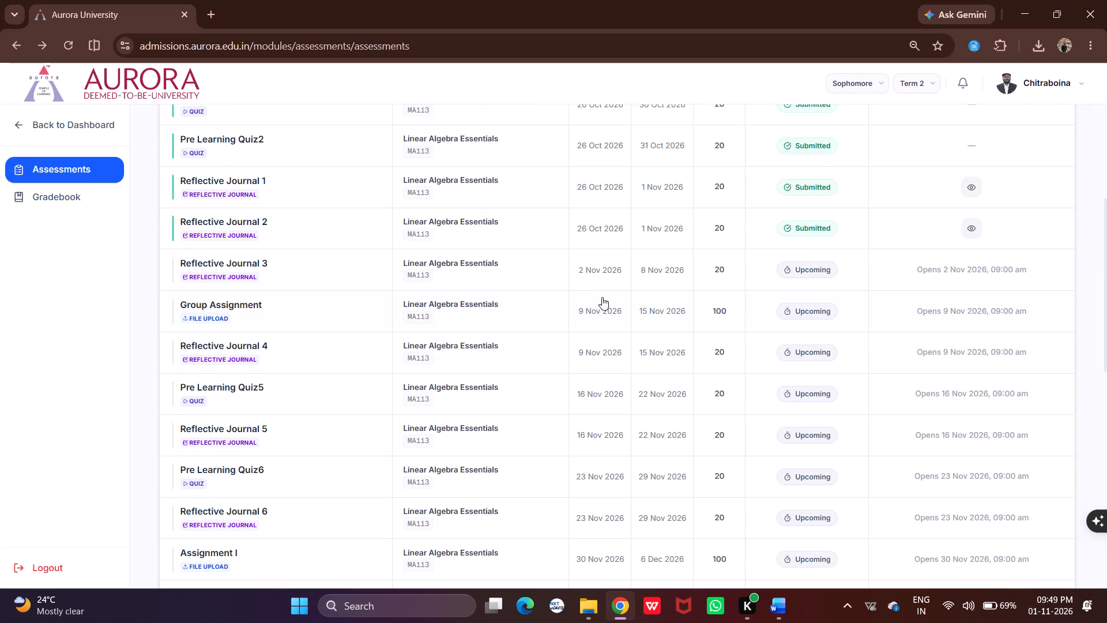
{"action": "scroll", "coordinate": [602, 297], "scroll_direction": "up", "scroll_amount": 2}
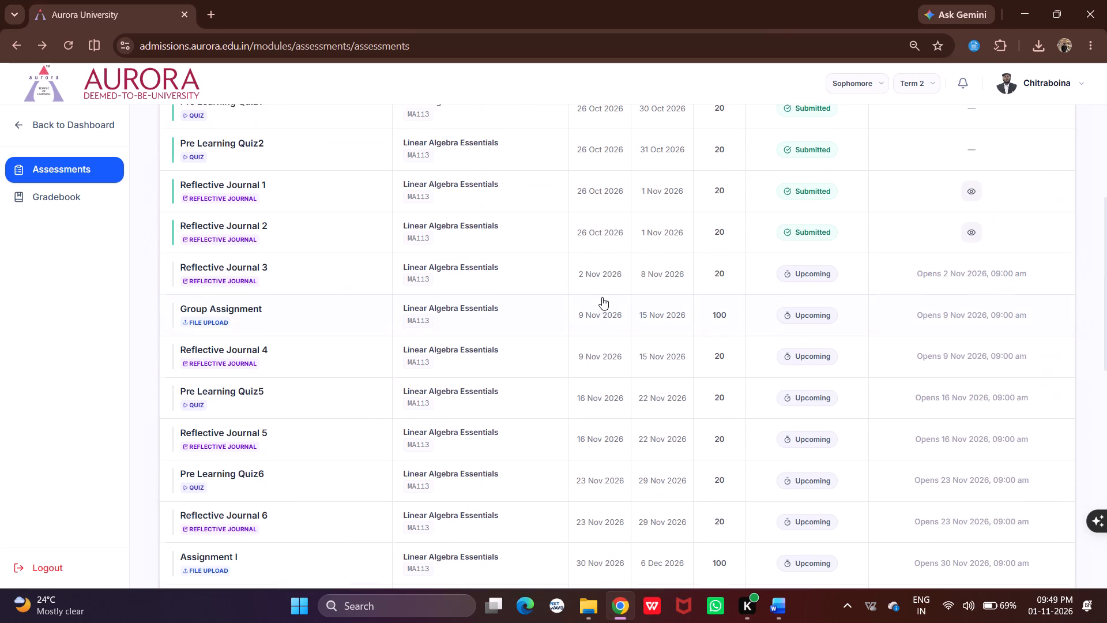
{"action": "scroll", "coordinate": [602, 297], "scroll_direction": "up", "scroll_amount": 4}
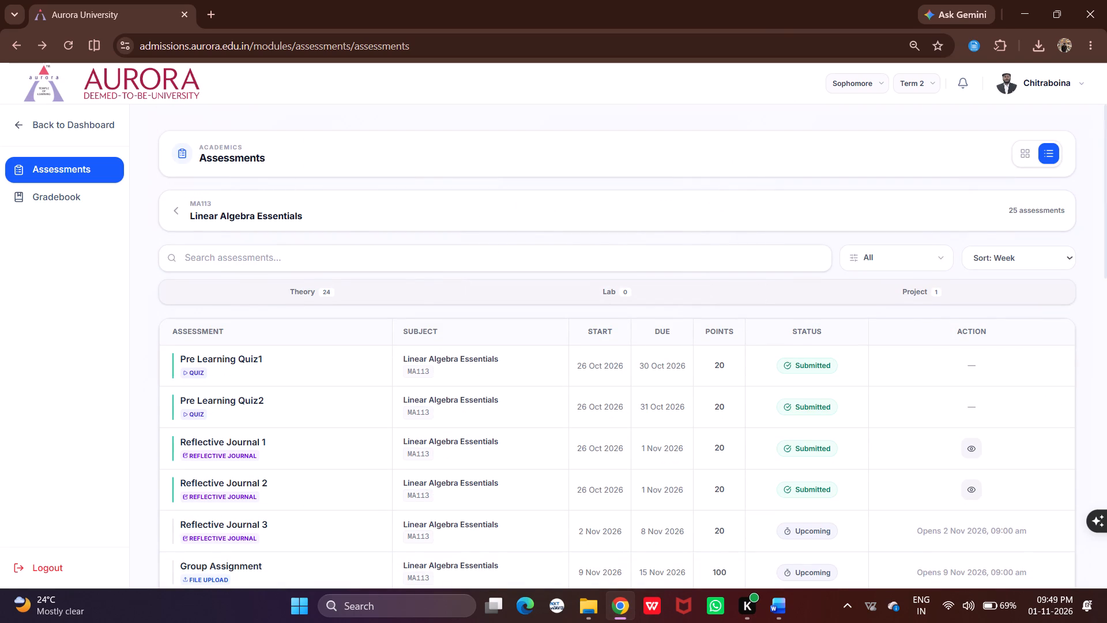
{"action": "left_click", "coordinate": [178, 216]}
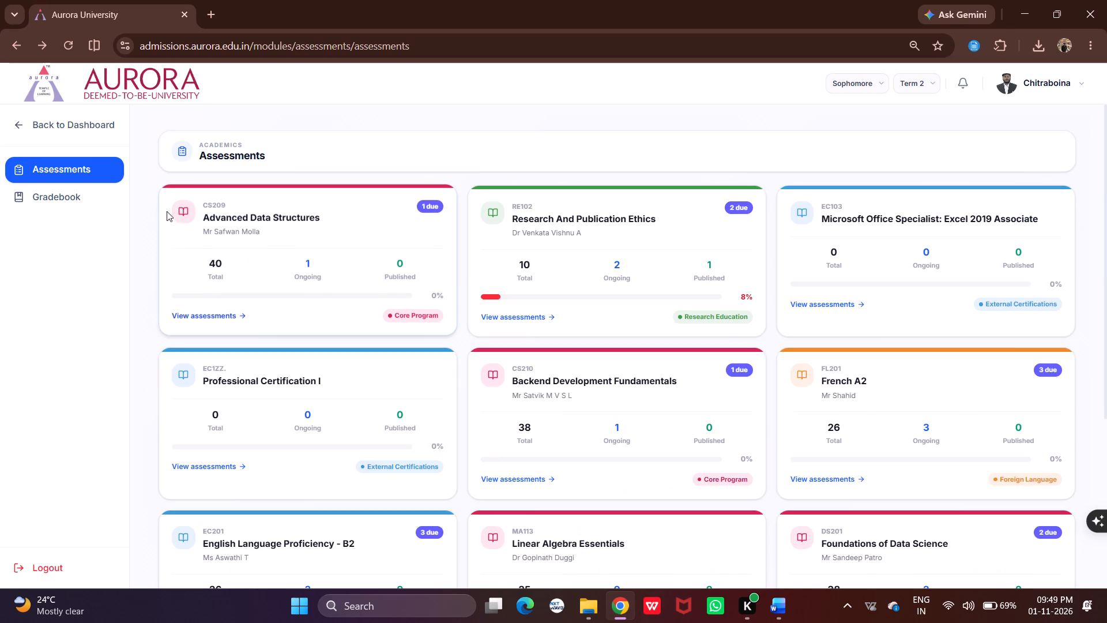